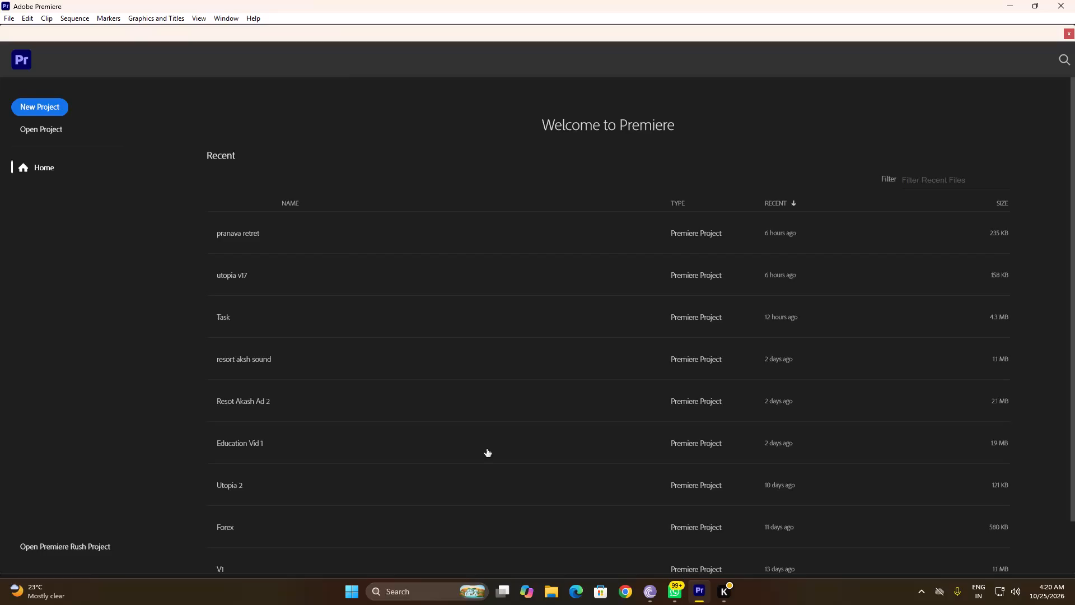
Open the recent project "pranava retret".
left_click(358, 237)
left_click(413, 235)
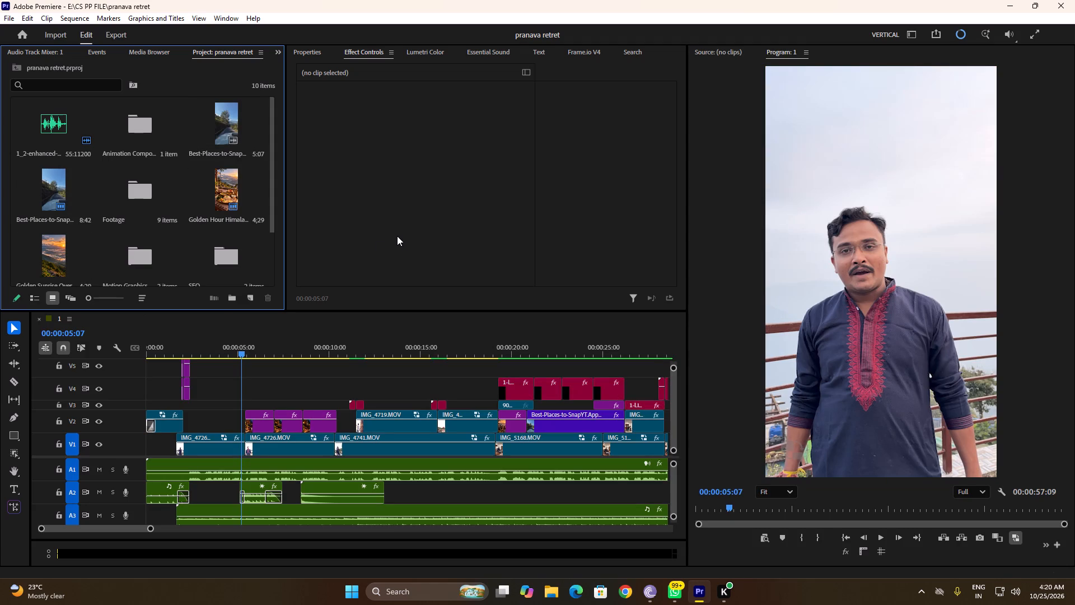
Create a new bin named "B roll" in the project.
scroll(147, 189, "down", 3)
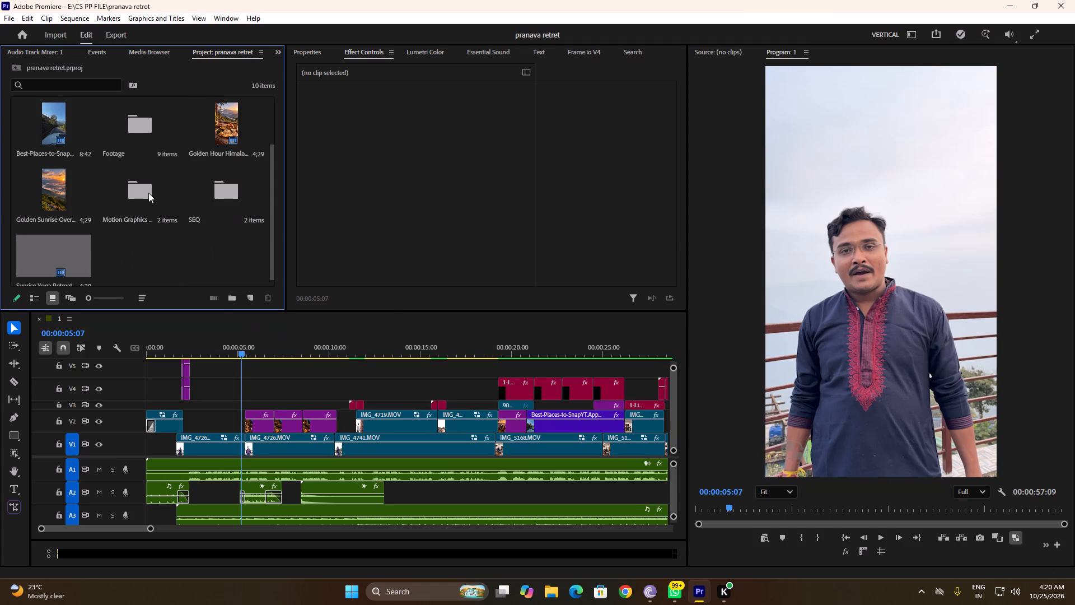
scroll(148, 193, "down", 6)
left_click(230, 298)
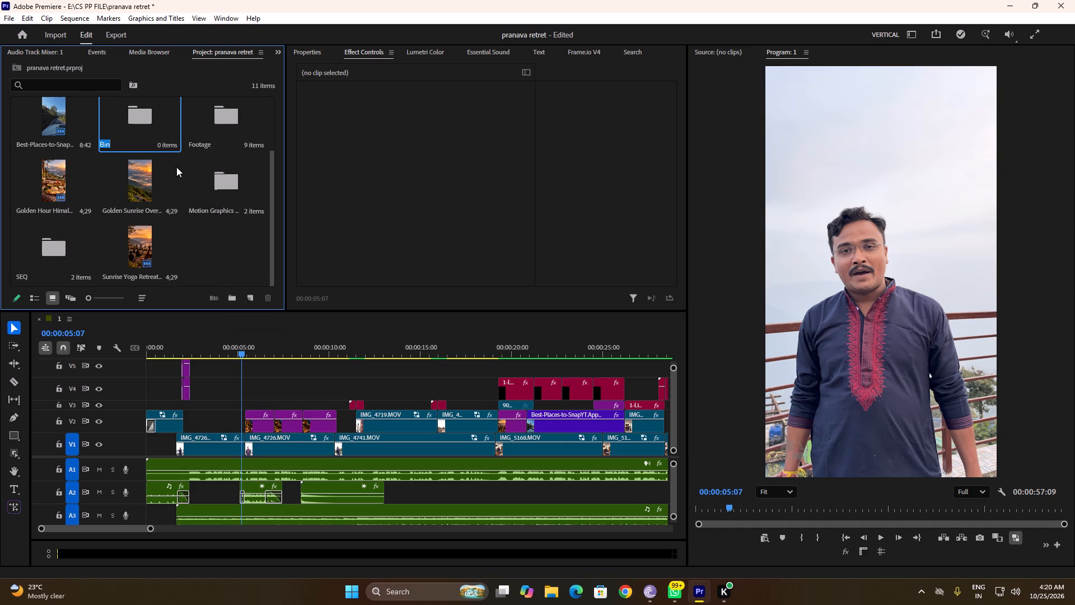
type("B roll")
left_click(222, 249)
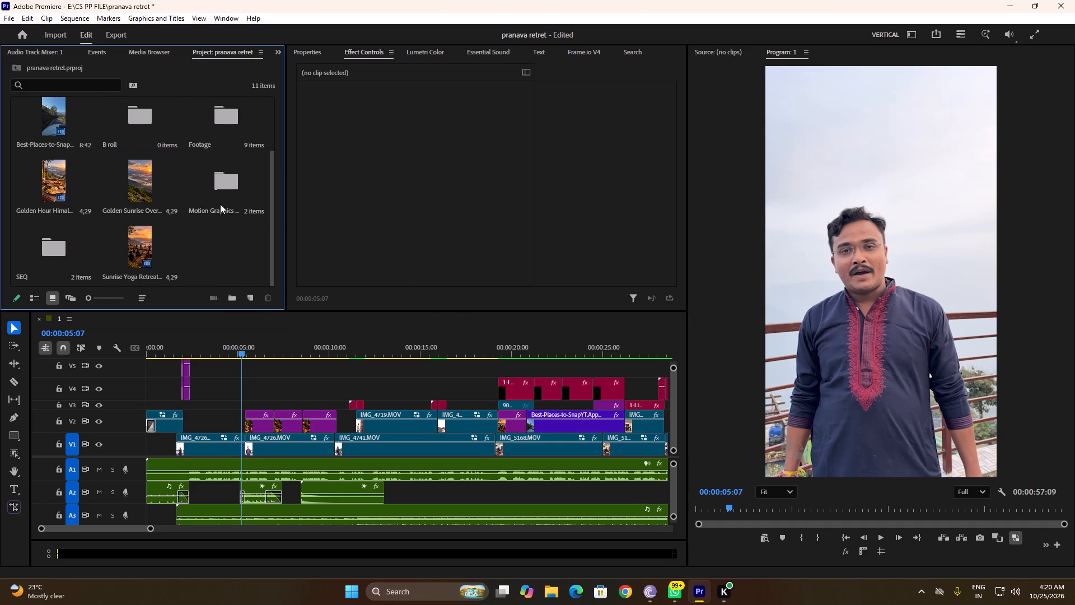
Import the eight stock video clips dated today from the Downloads folder into the B roll bin.
double_click(129, 124)
double_click(152, 161)
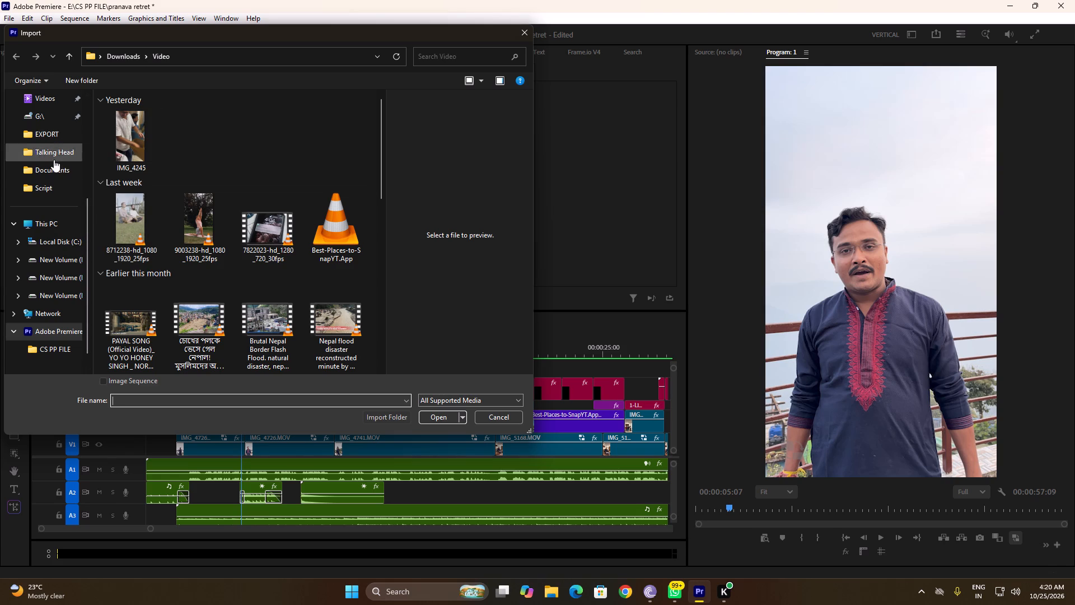
scroll(54, 170, "up", 10)
left_click(53, 184)
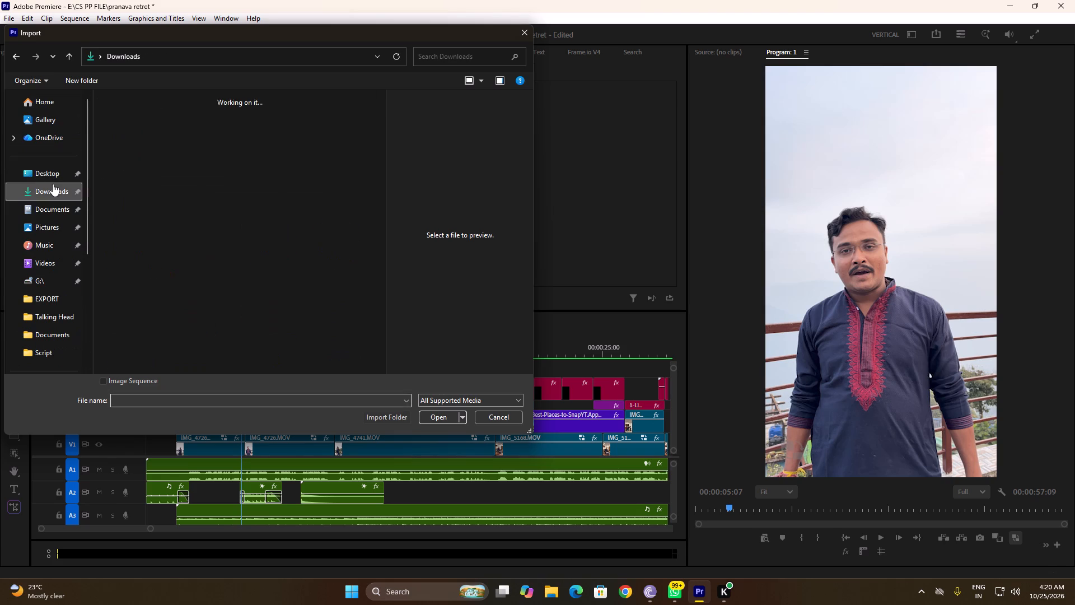
scroll(176, 236, "up", 2)
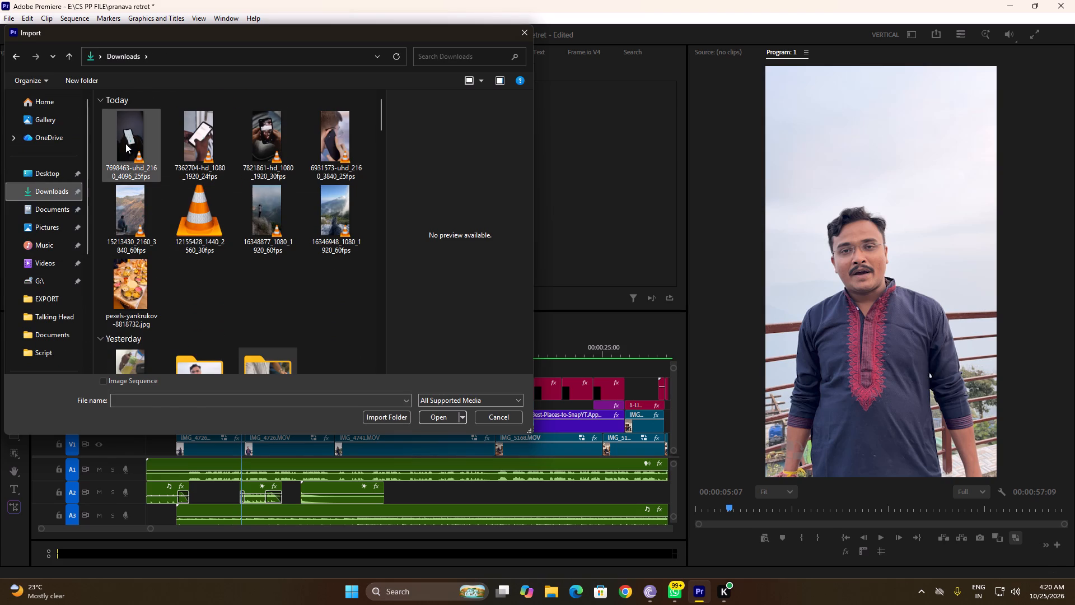
left_click(125, 143)
left_click(340, 224, "shift")
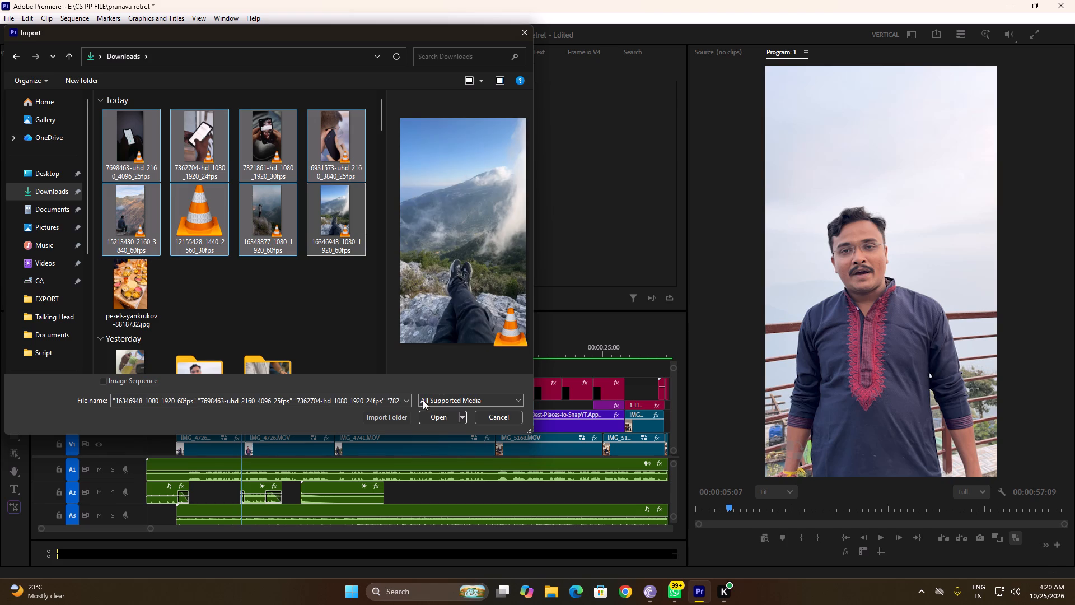
left_click(434, 422)
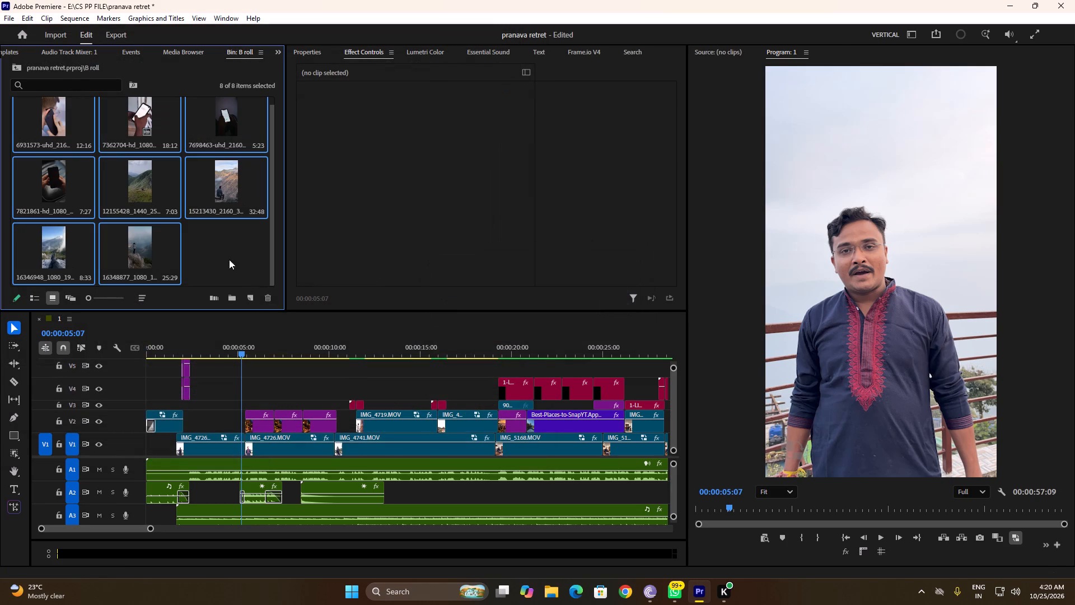
Import the image pexels-yankrukov-8818732.jpg from Downloads into the B roll bin.
double_click(223, 250)
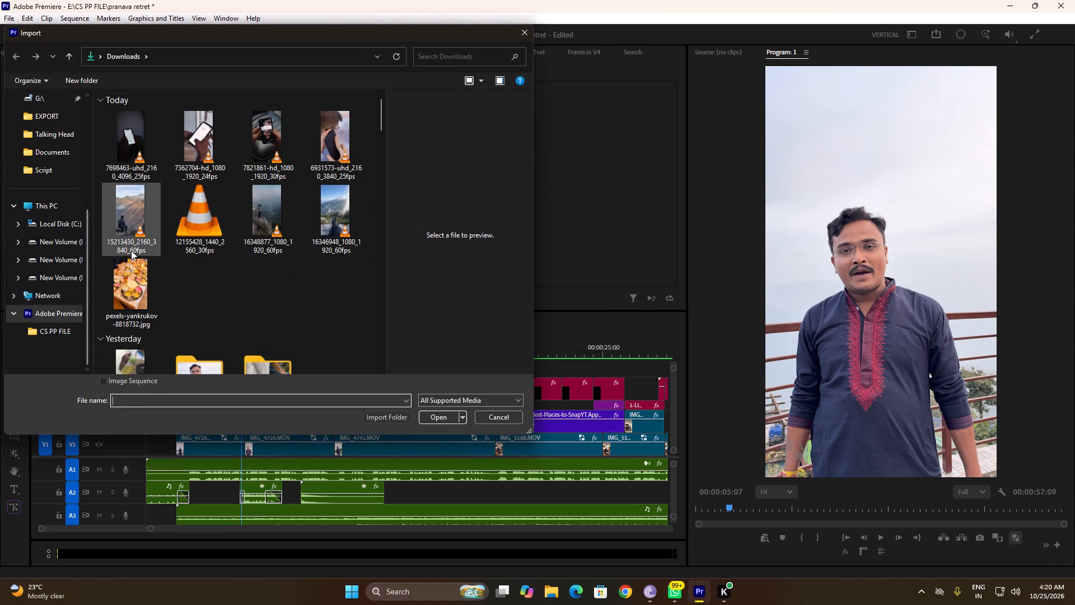
left_click(128, 268)
left_click(447, 416)
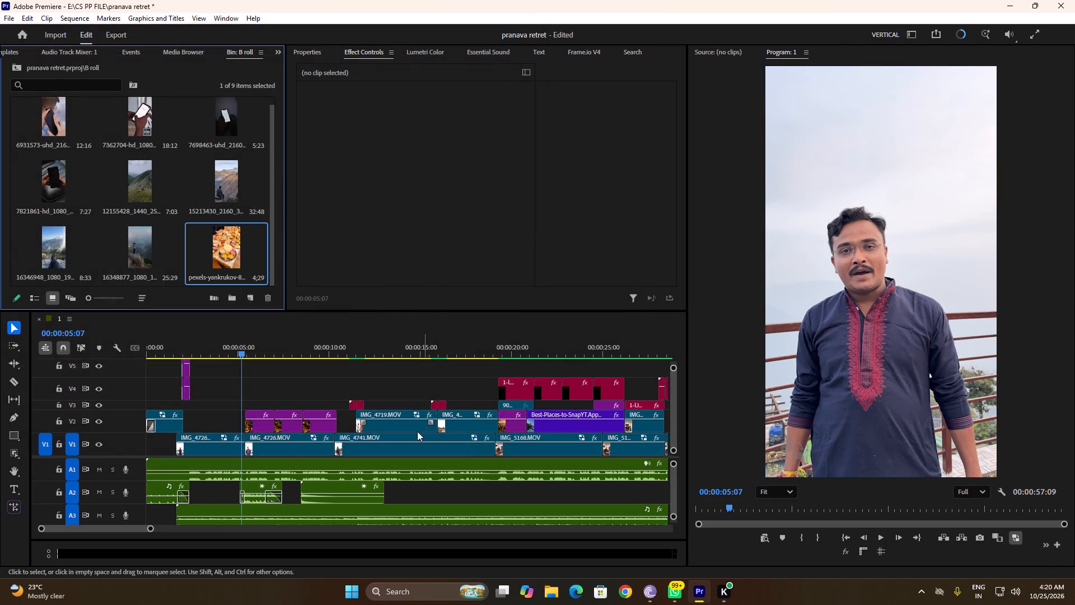
Play through the sequence section with the Cozy Moonlit and Ignoring the Midnight images to see where phone footage fits.
scroll(258, 422, "down", 3, "alt")
left_click_drag(213, 353, 221, 353)
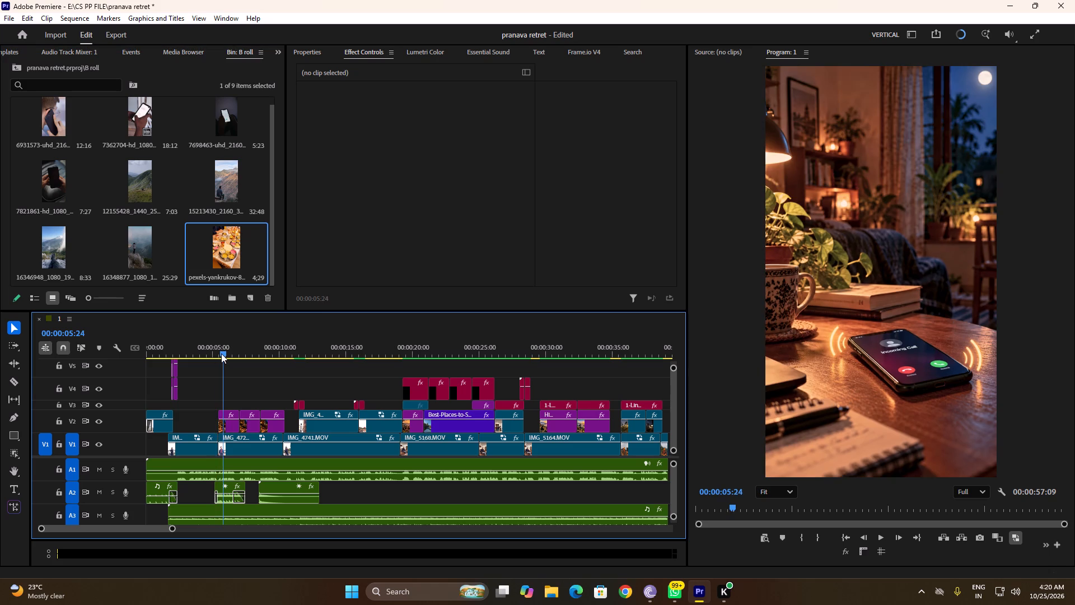
left_click_drag(221, 353, 223, 353)
scroll(228, 239, "down", 1)
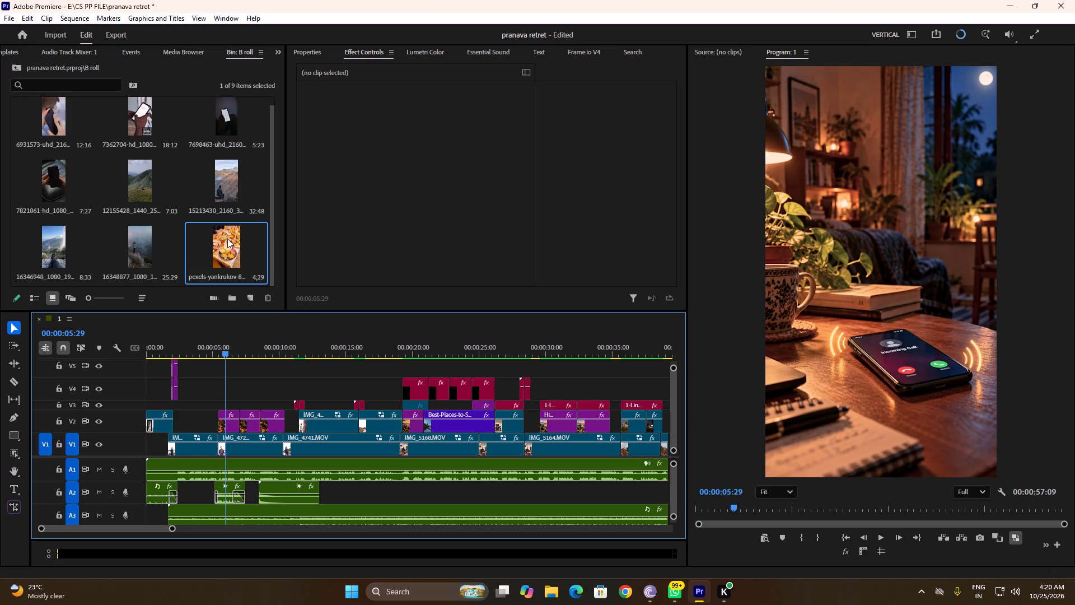
scroll(220, 239, "up", 1)
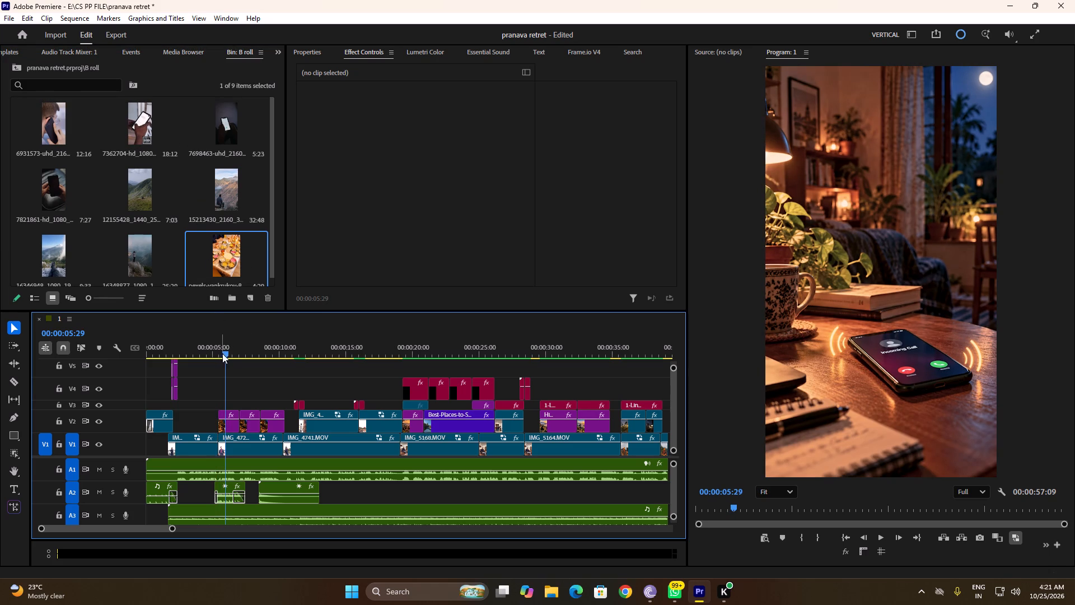
left_click_drag(223, 349, 210, 349)
key("space")
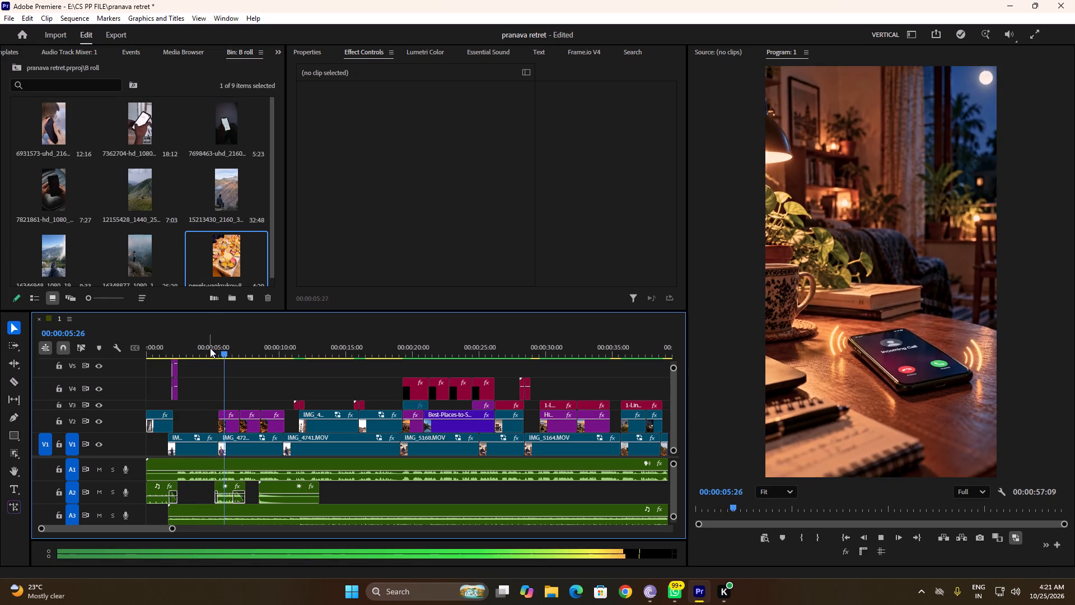
key("space")
key("space")
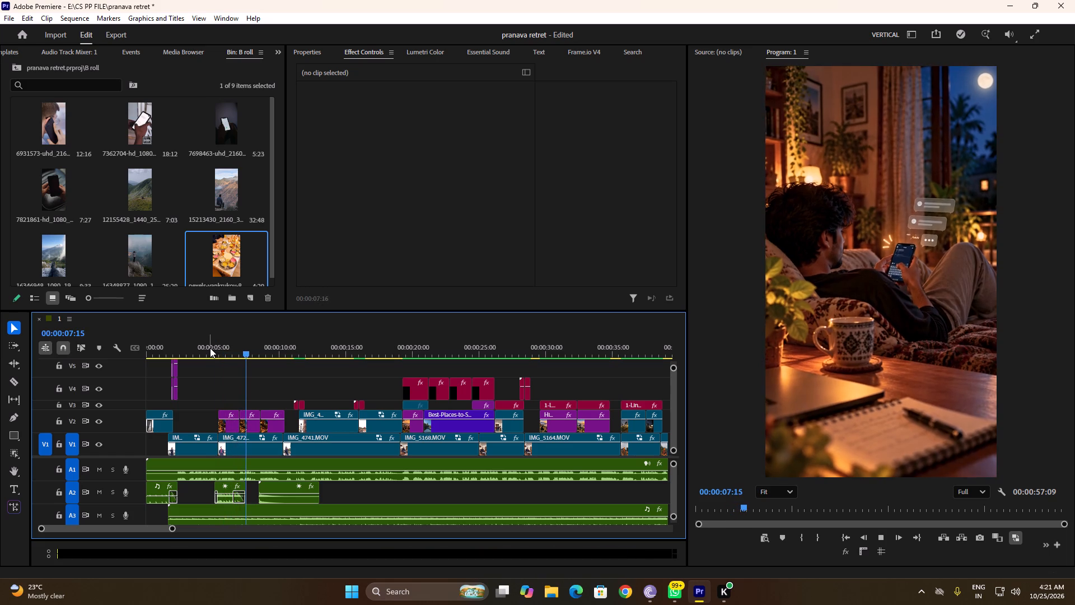
key("space")
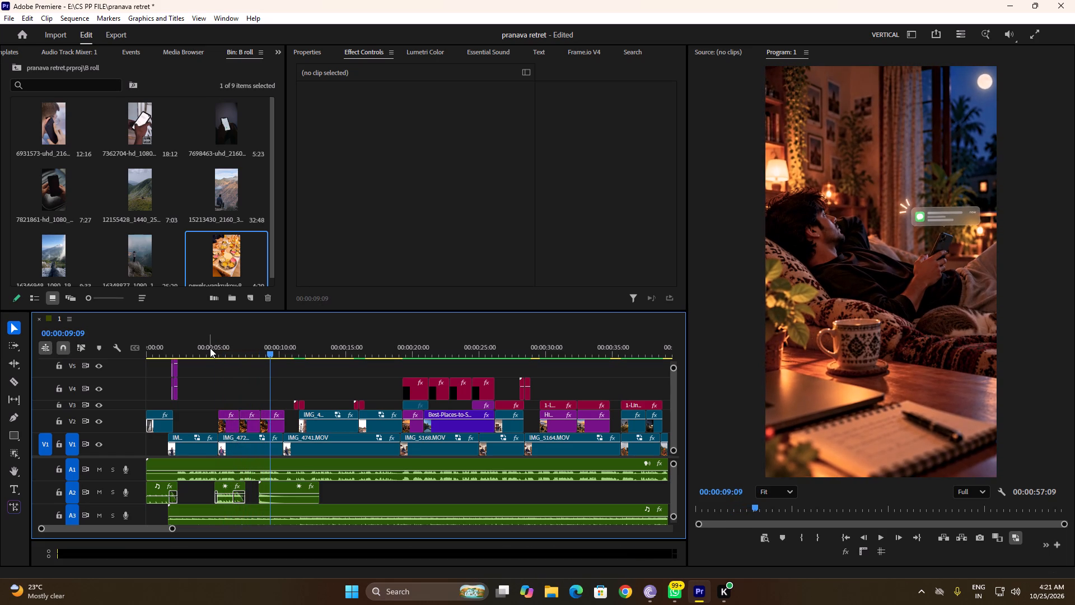
scroll(219, 394, "up", 11, "alt")
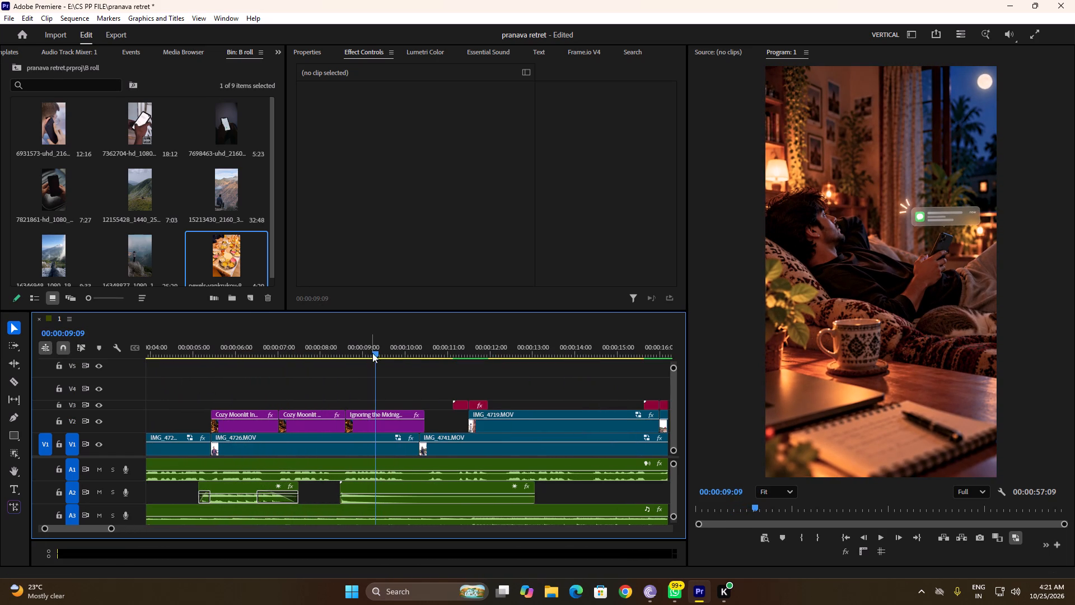
left_click_drag(373, 352, 237, 353)
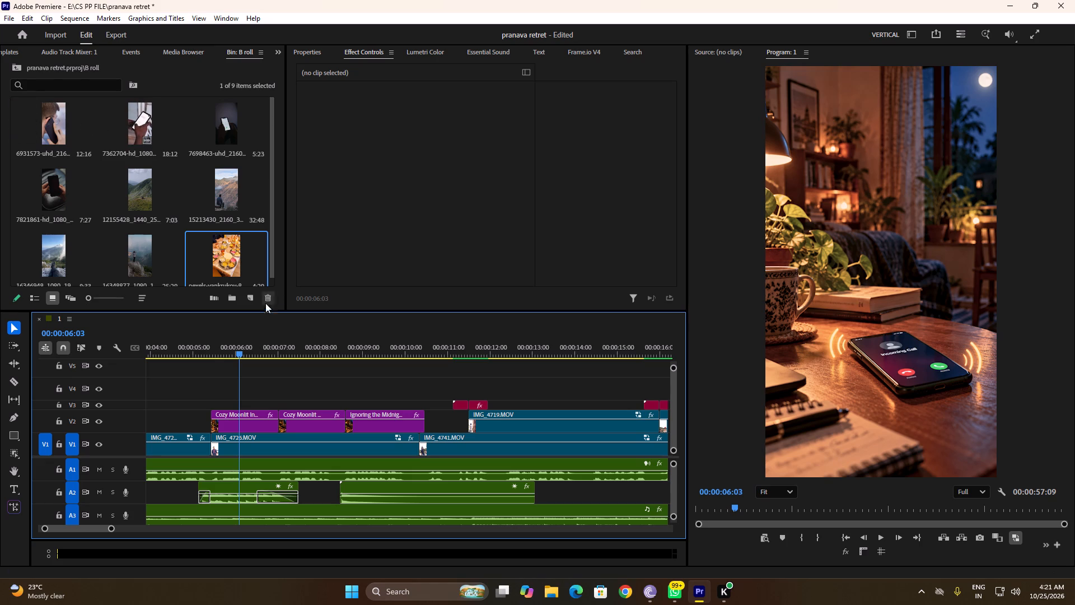
left_click_drag(239, 356, 211, 356)
key("space")
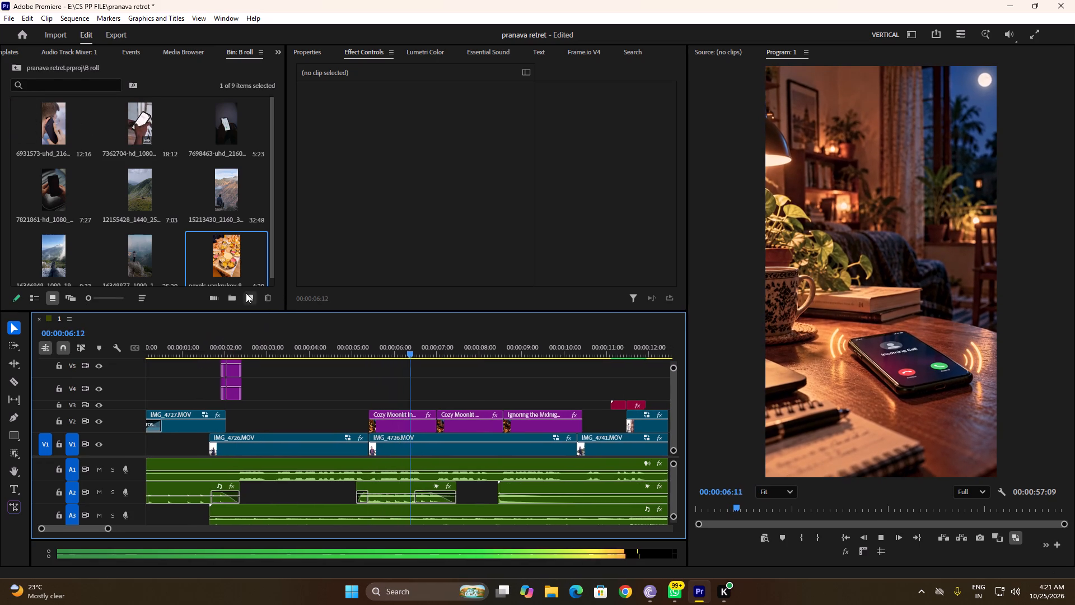
key("space")
Preview the phone clips 7821861-hd_1080_1920_30fps.mp4 and 7362704-hd_1080_1920_24fps.mp4 from the B roll bin.
double_click(54, 188)
key("space")
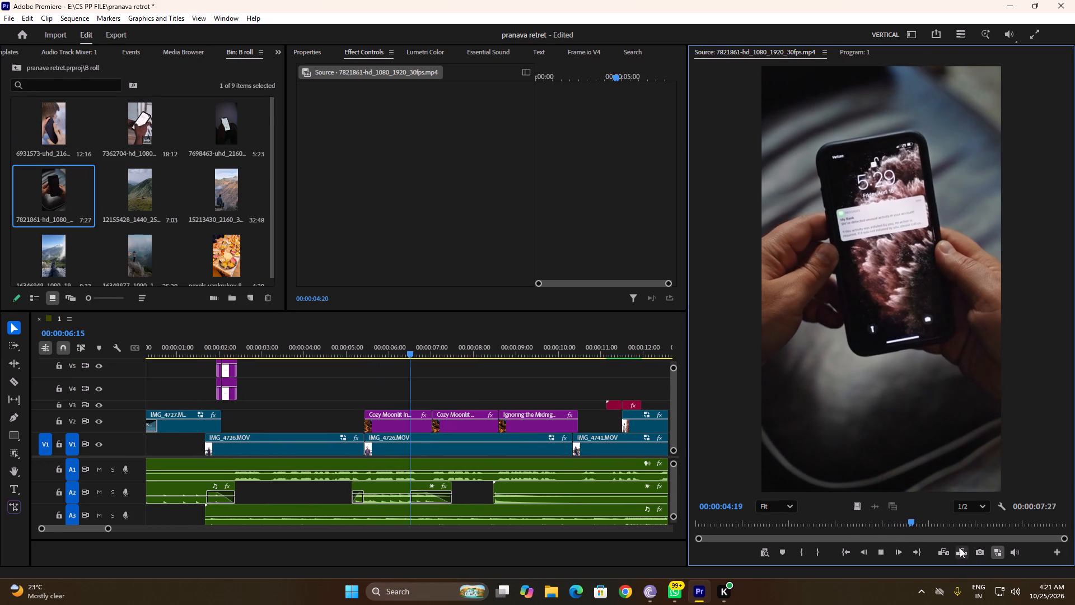
left_click_drag(933, 524, 854, 533)
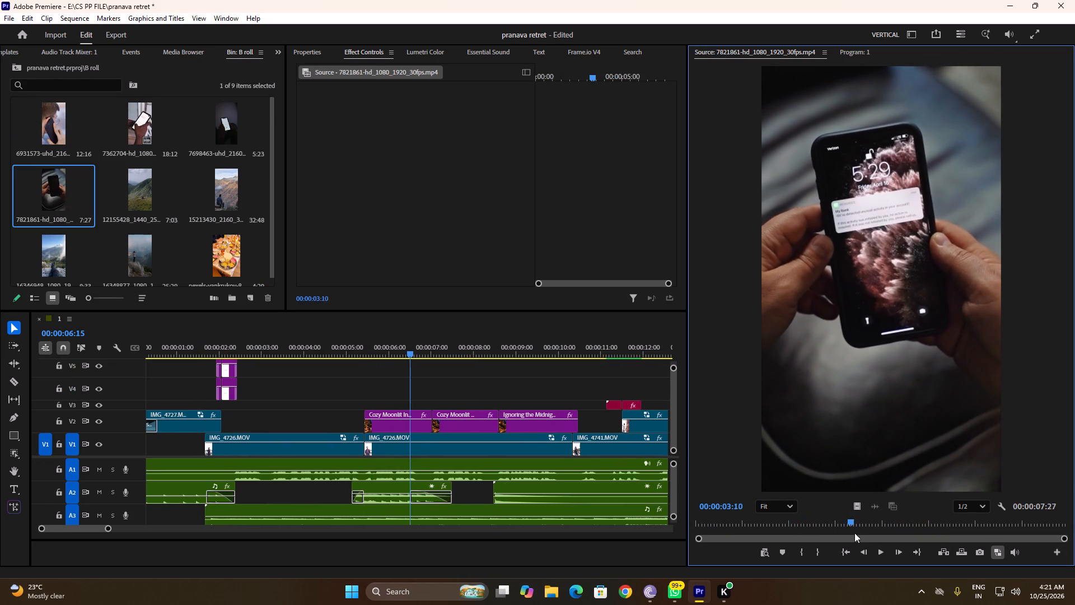
left_click_drag(854, 533, 860, 533)
double_click(137, 127)
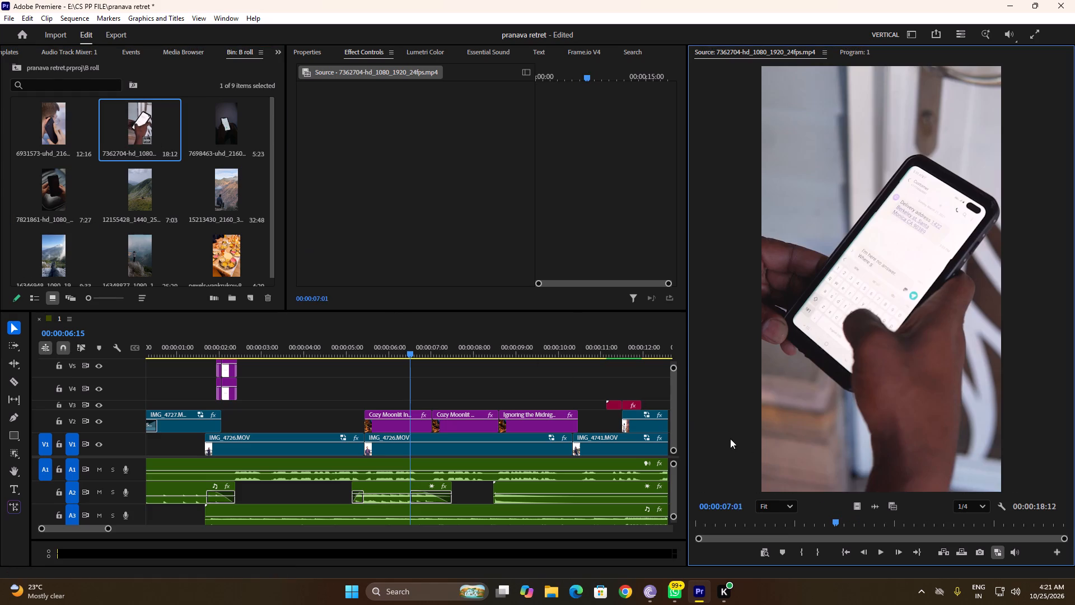
key("space")
key("space")
Preview the phone-call clip 6931573-uhd_2160_3840_25fps.mp4 and mark its out point at 00:00:04:01.
double_click(44, 119)
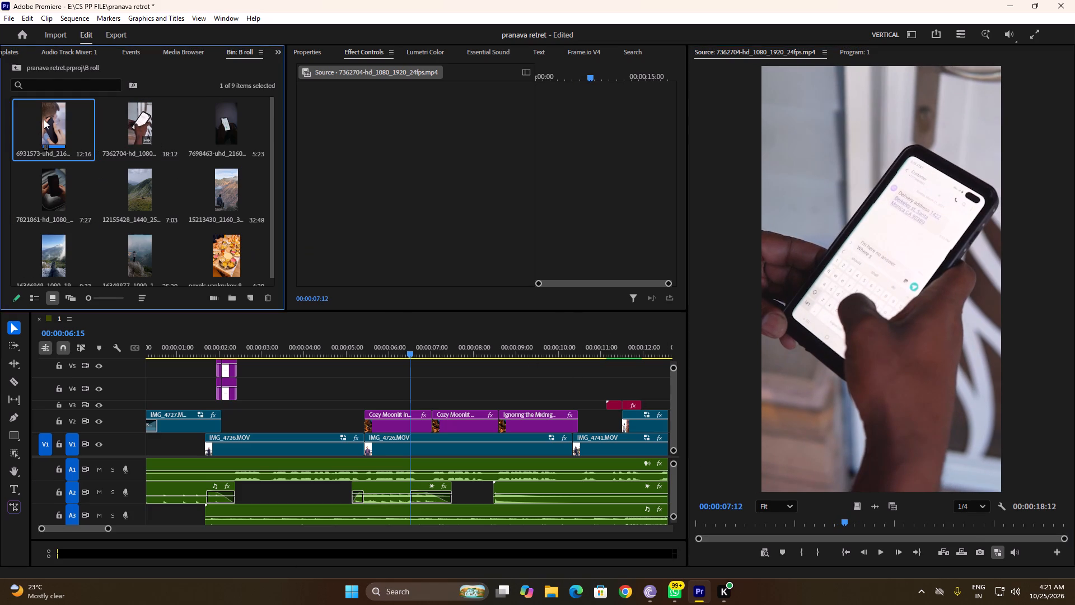
key("space")
key("space")
left_click_drag(728, 523, 705, 522)
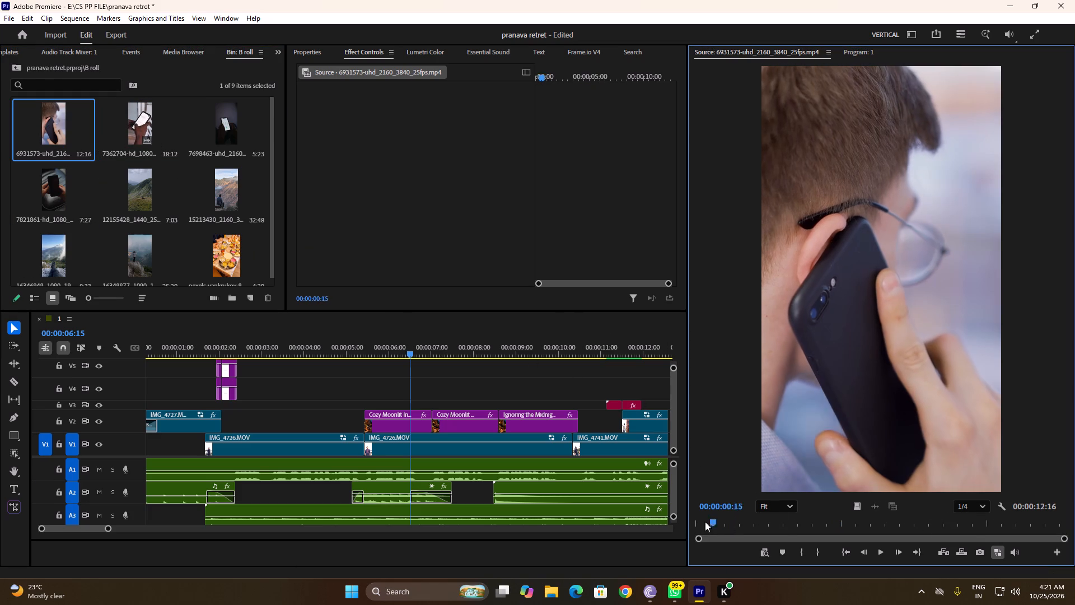
left_click_drag(705, 522, 671, 524)
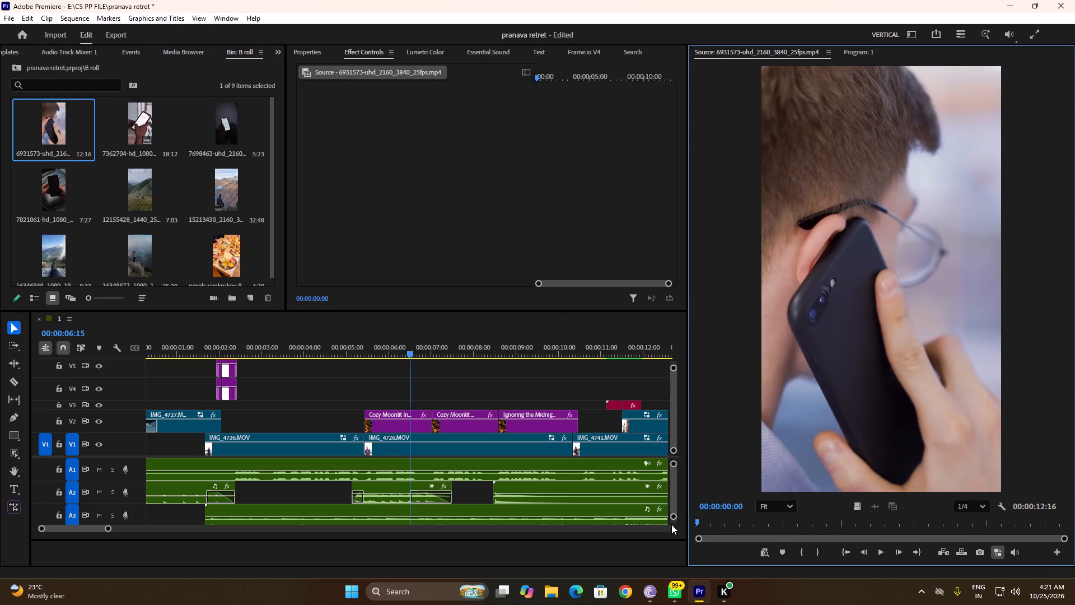
left_click_drag(671, 524, 815, 528)
key("o")
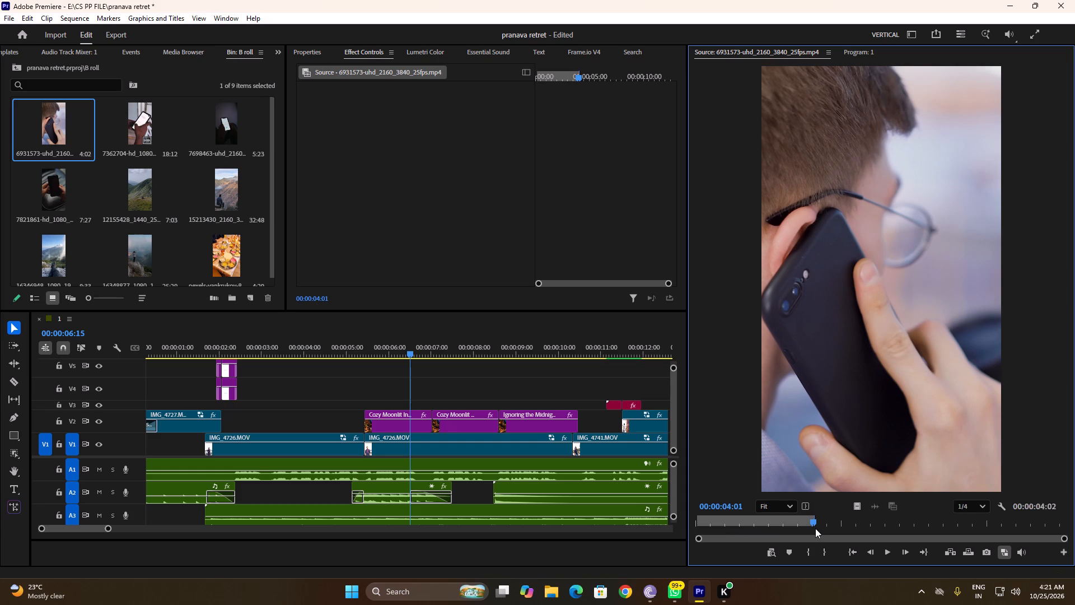
left_click(1054, 420)
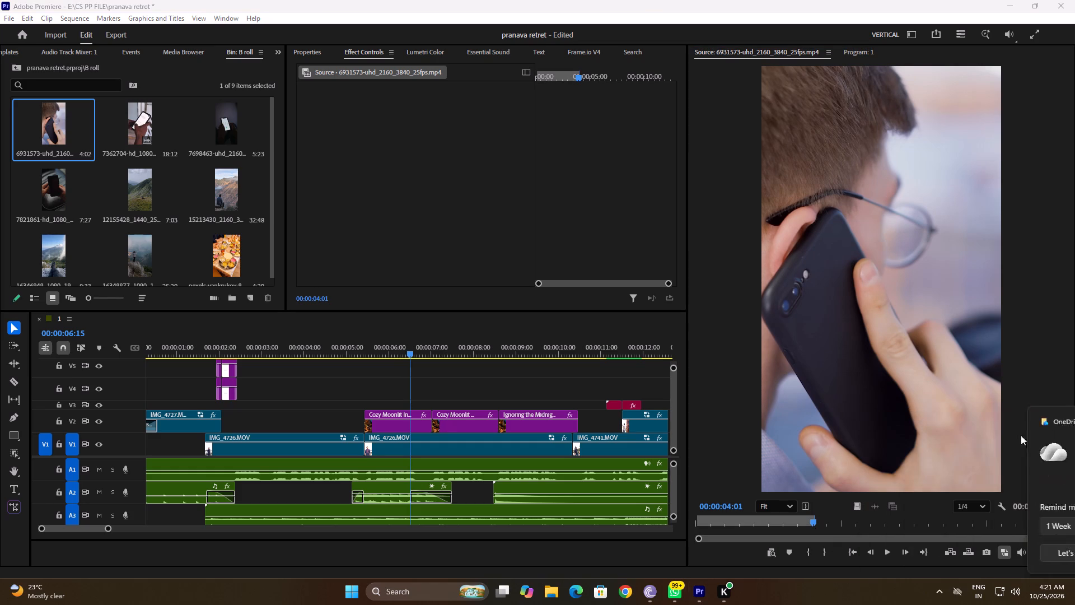
Place the phone-call clip on V3 above the first Cozy Moonlit clip and trim its end to match that clip.
left_click_drag(858, 509, 386, 399)
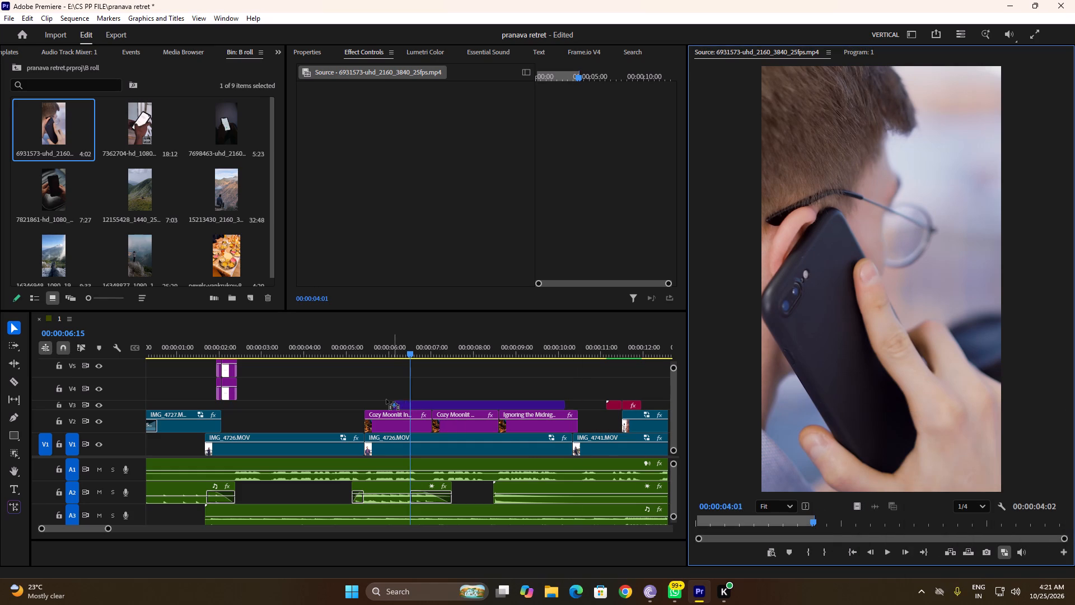
left_click_drag(386, 399, 361, 402)
left_click_drag(537, 401, 508, 398)
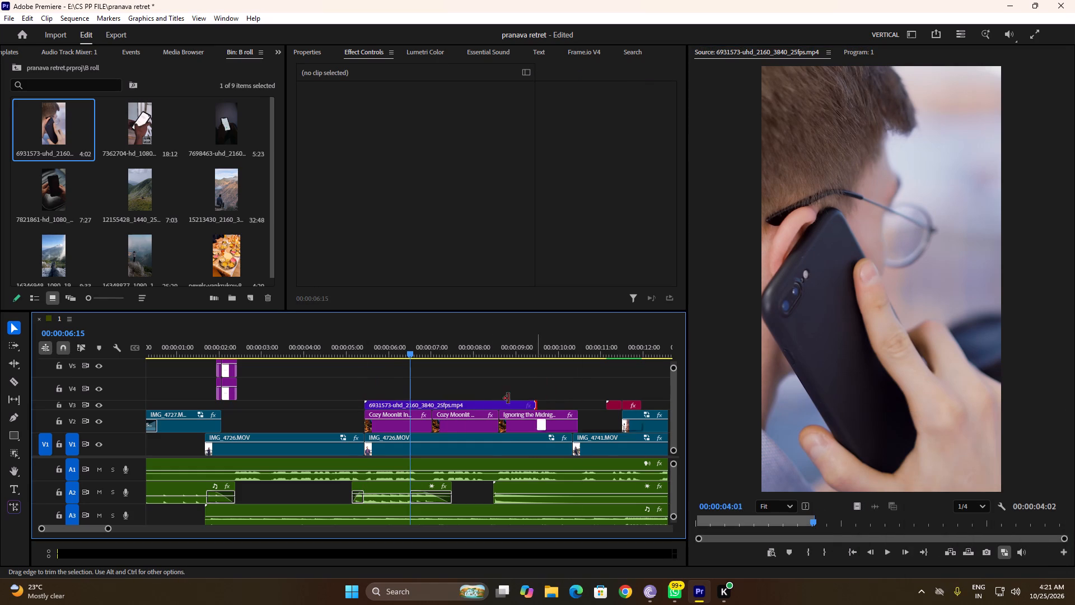
left_click_drag(508, 398, 433, 395)
Scale the phone-call clip on V3 with Fill frame and play the section back to check it.
left_click(394, 406)
right_click(394, 406)
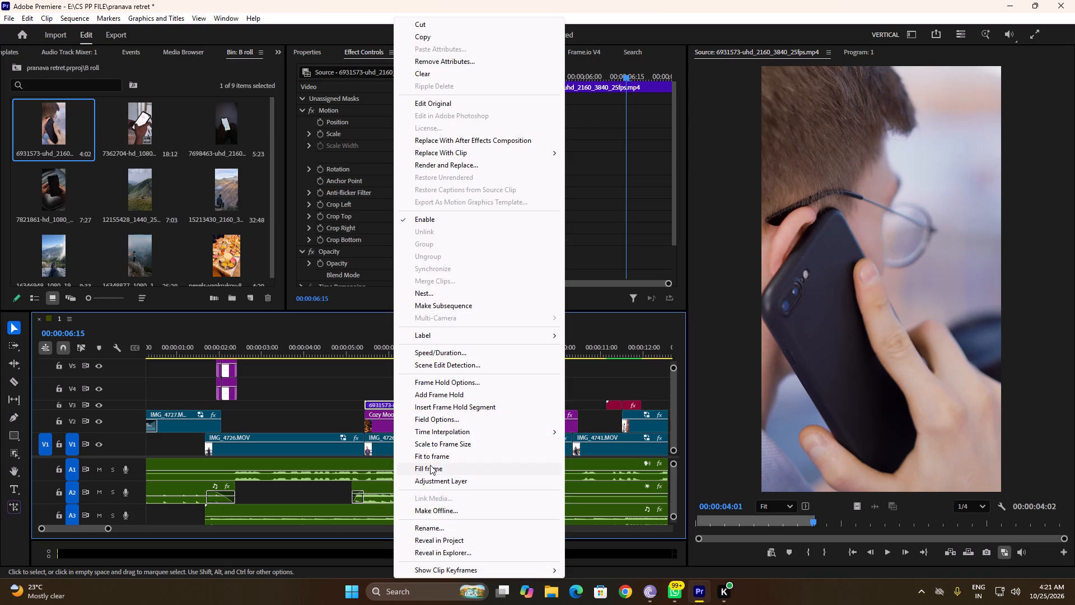
left_click(431, 468)
left_click_drag(409, 347, 347, 346)
key("space")
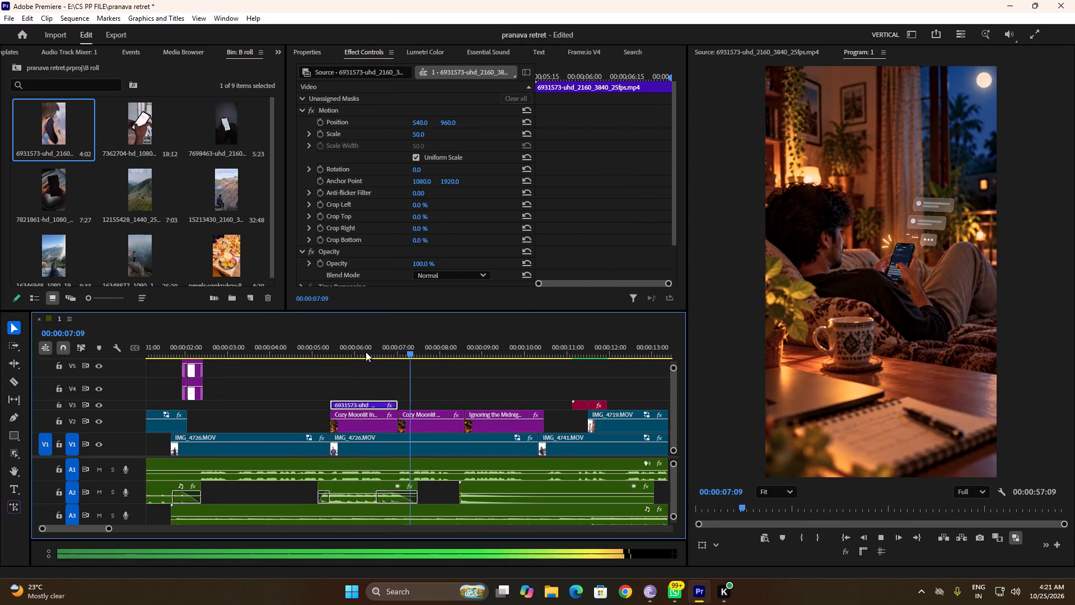
Preview the dark dial-pad clip 7698463-uhd_2160_4096_25fps.mp4 from the B roll bin.
left_click_drag(418, 350, 357, 353)
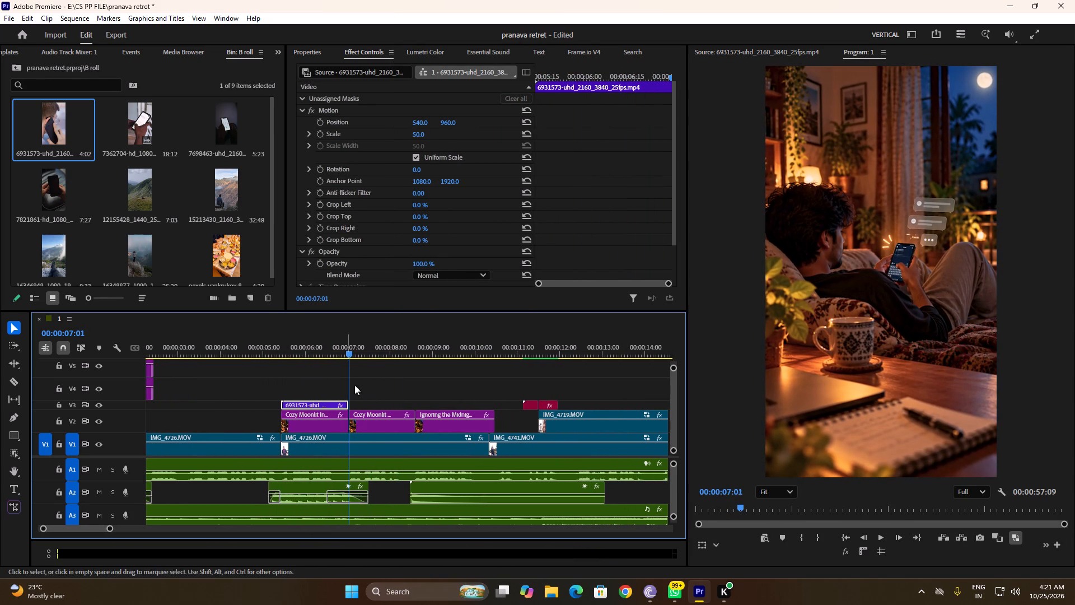
double_click(235, 122)
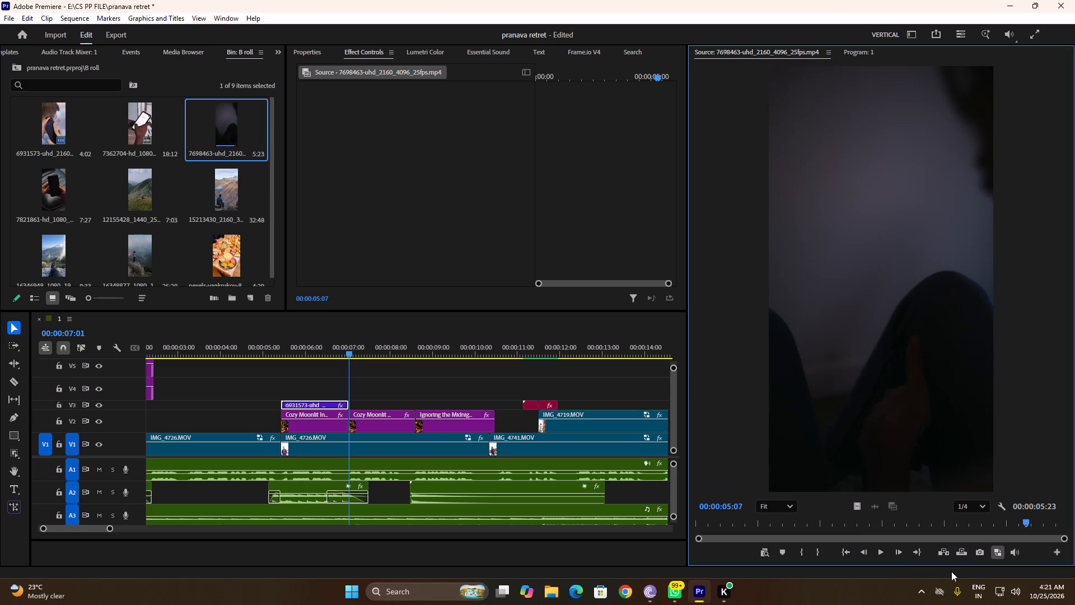
left_click_drag(1023, 521, 764, 514)
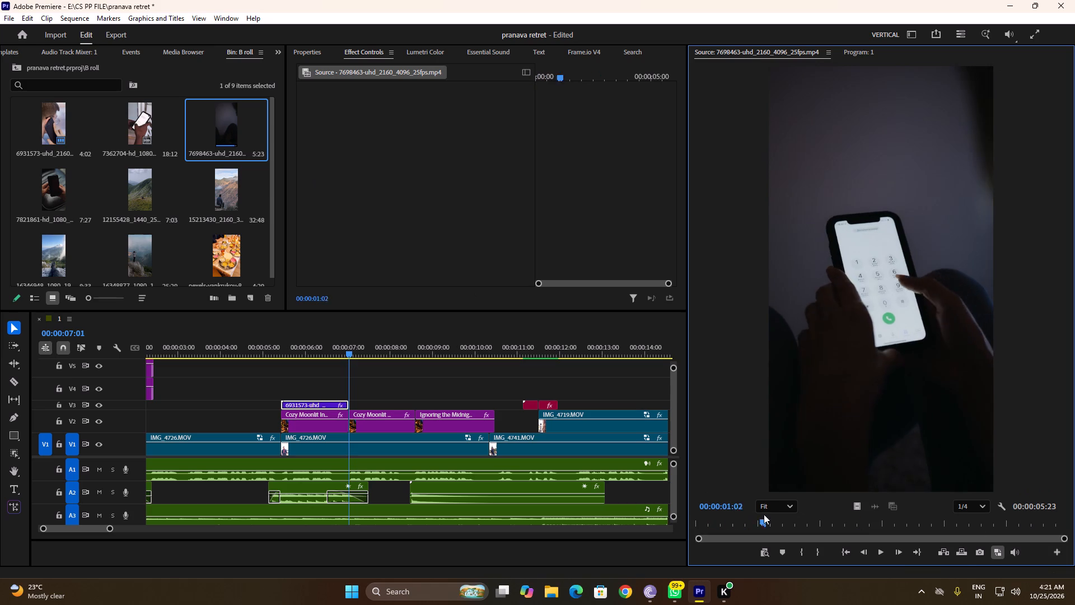
left_click_drag(764, 514, 921, 516)
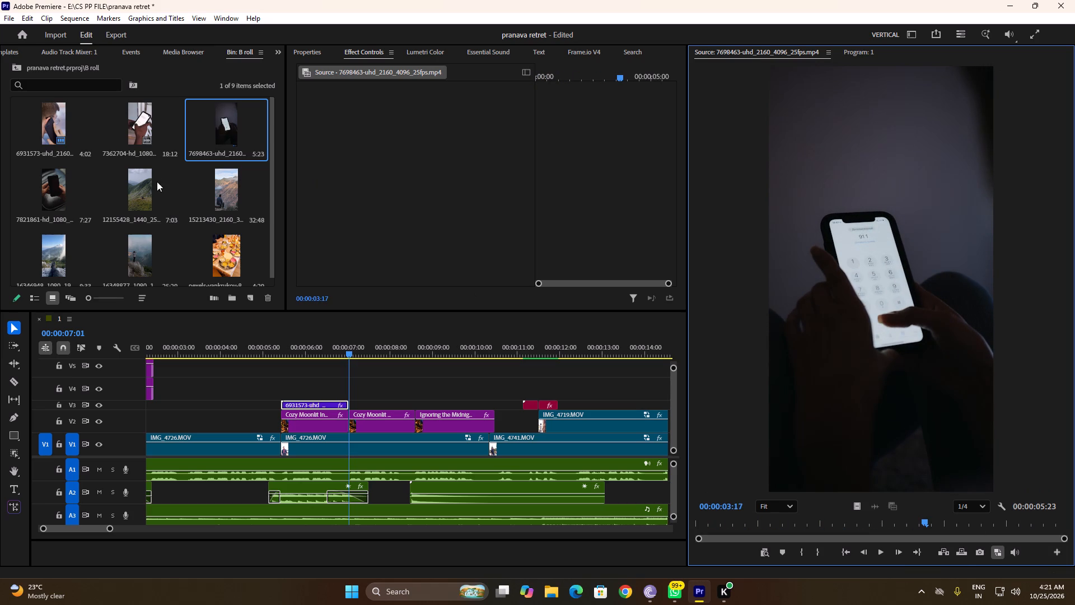
Review the end of the texting clip 7362704-hd_1080_1920_24fps.mp4 and mark its in point at 00:00:14:12.
double_click(148, 127)
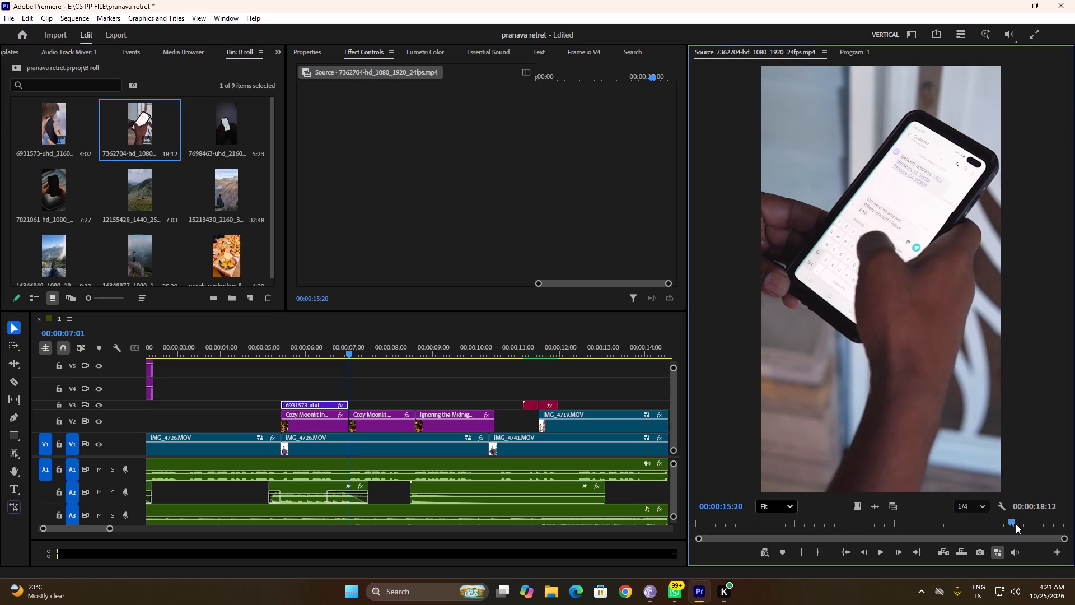
left_click_drag(1013, 522, 1057, 529)
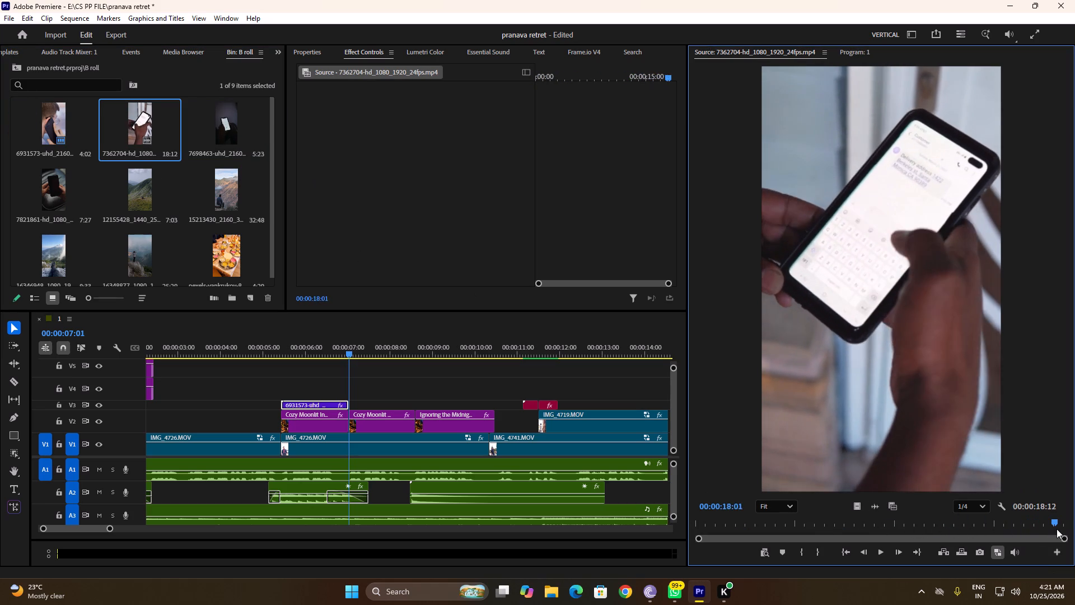
left_click_drag(1057, 529, 986, 533)
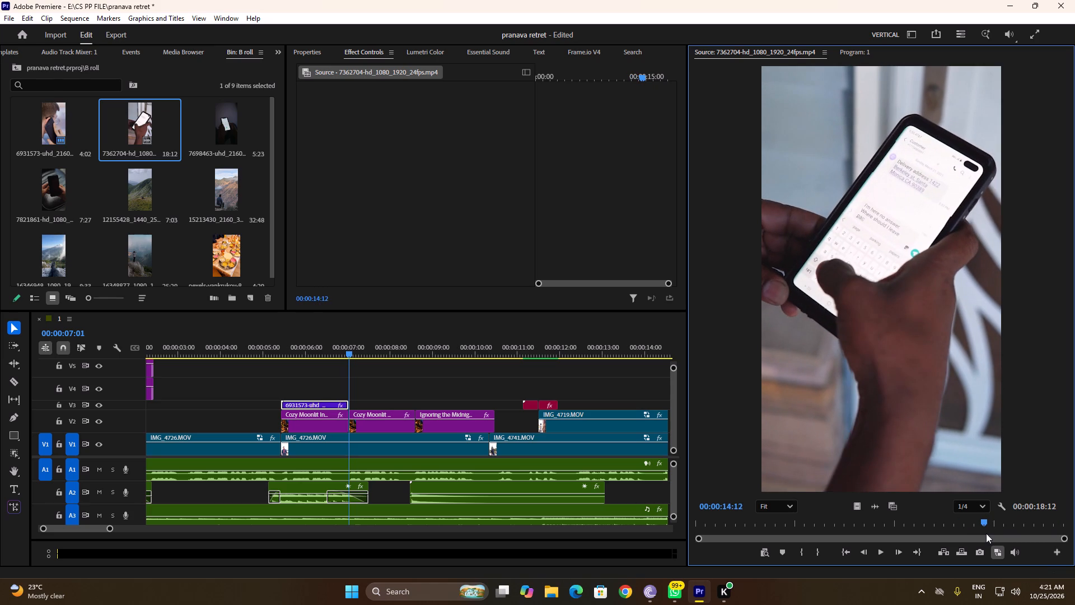
key("i")
Place the texting clip on V3 above the second Cozy Moonlit clip, trim its end to match, and play the section back.
left_click_drag(859, 508, 514, 391)
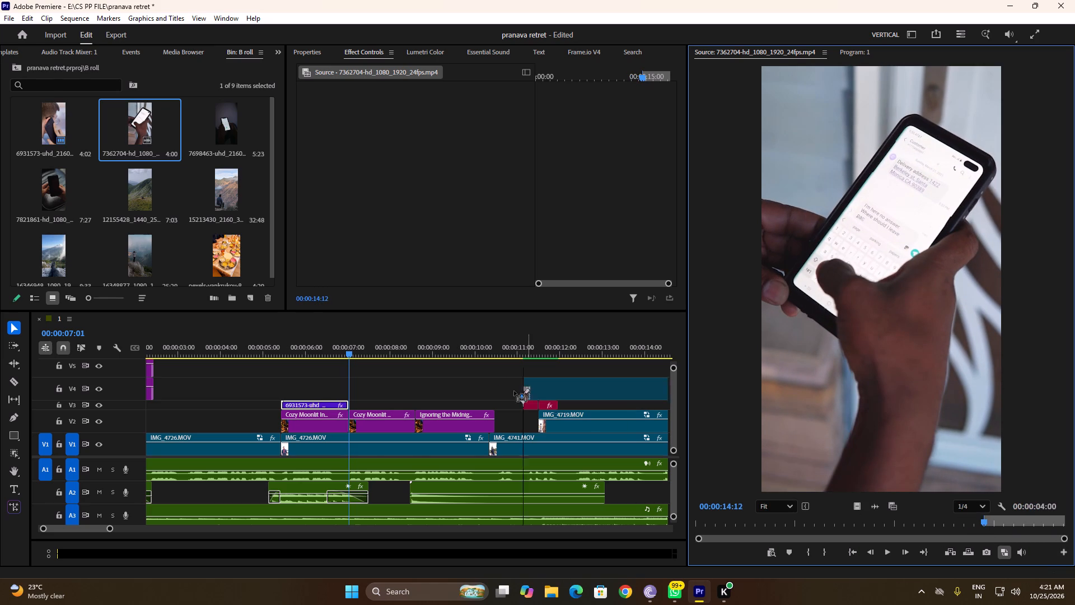
left_click_drag(514, 391, 360, 384)
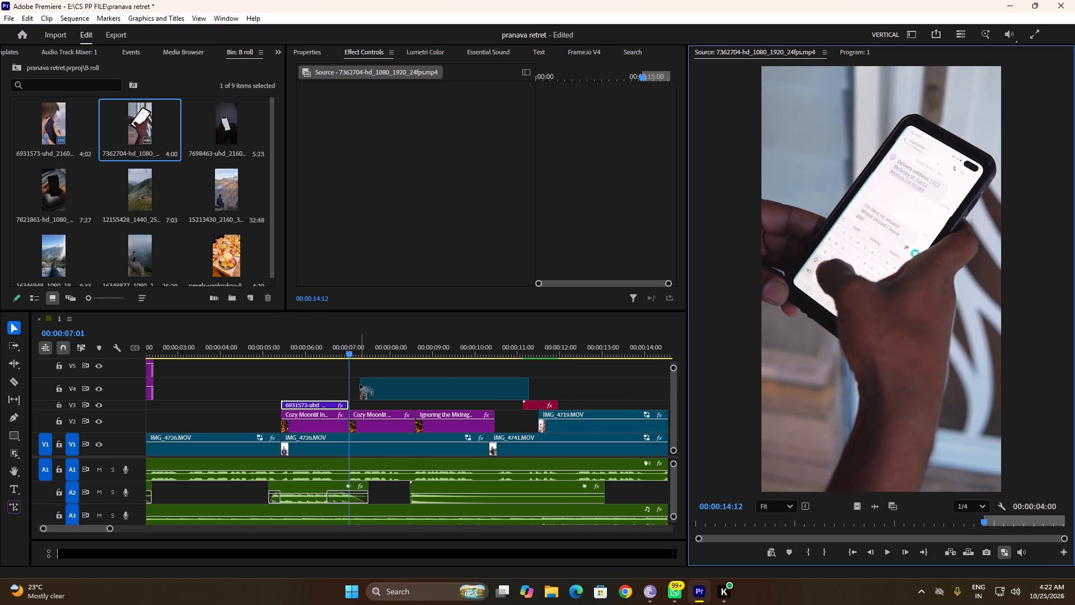
left_click_drag(360, 384, 349, 385)
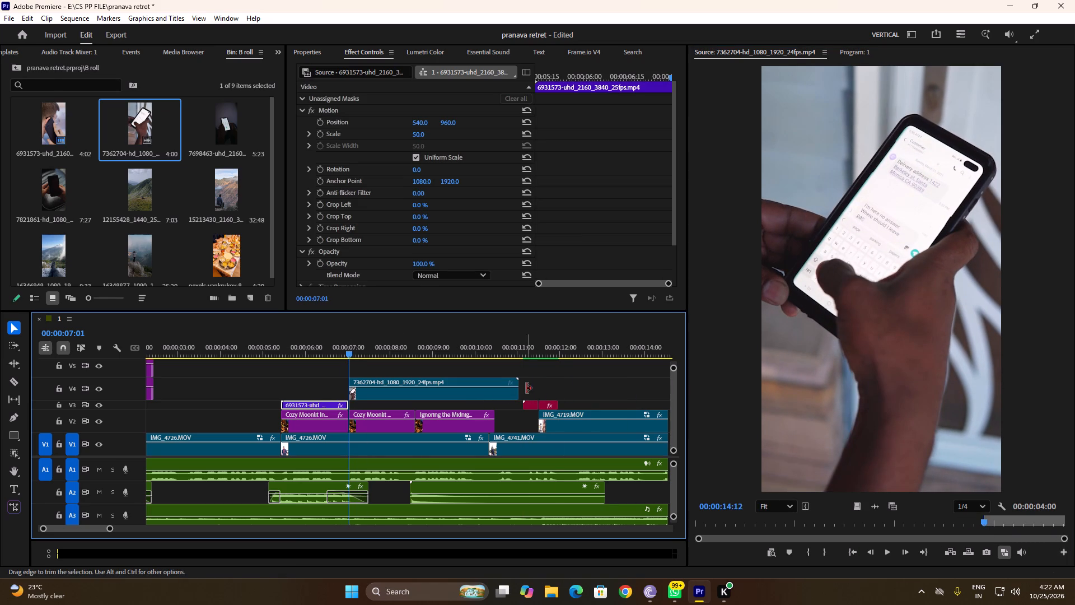
left_click_drag(526, 388, 422, 388)
left_click(391, 390)
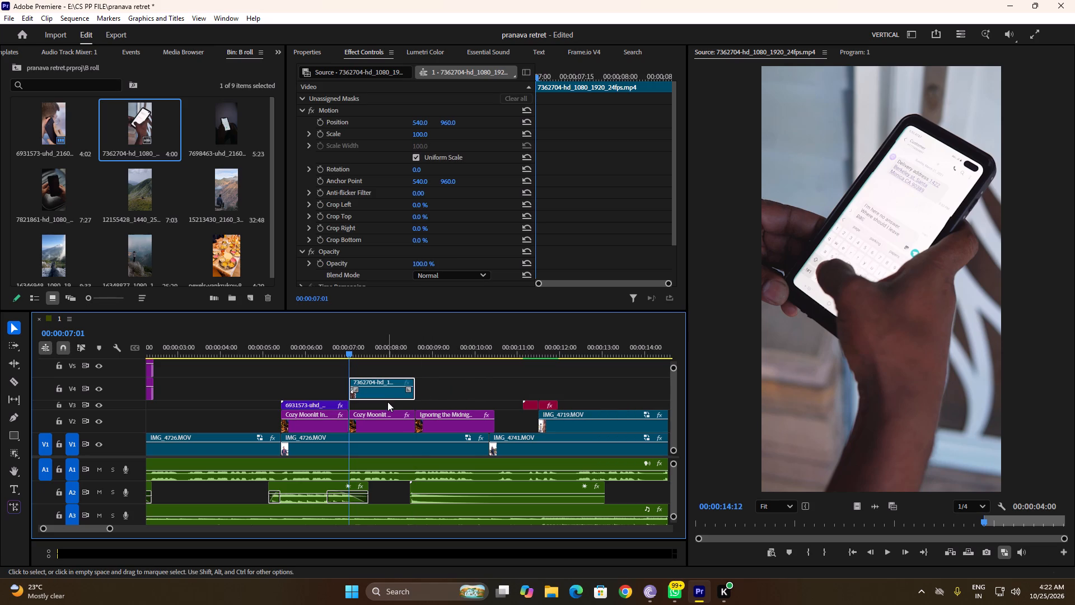
left_click_drag(386, 392, 386, 400, "shift")
left_click(386, 400, "shift")
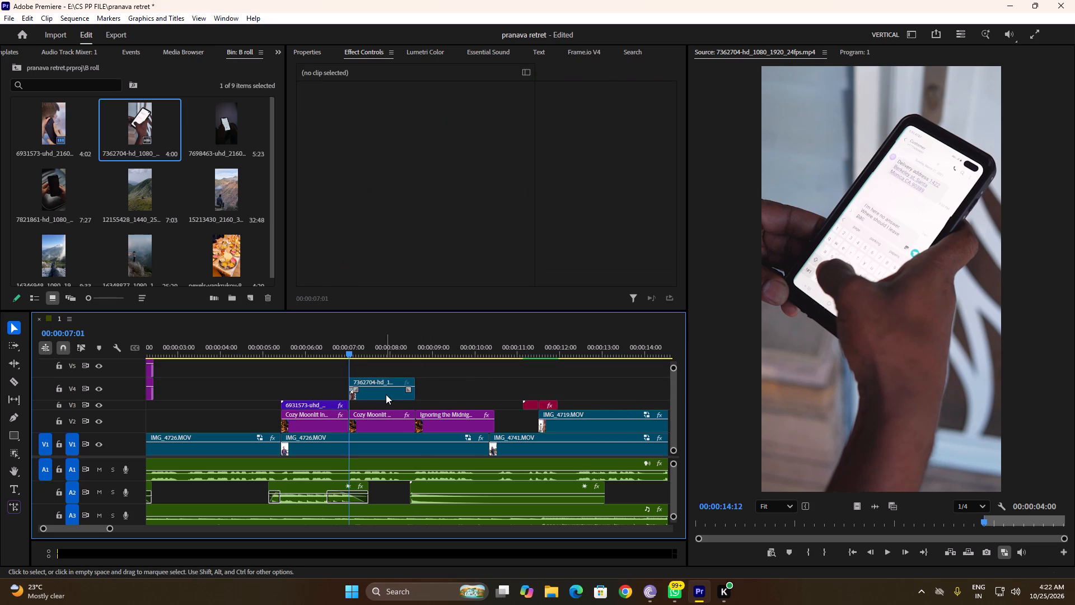
left_click(386, 394)
left_click_drag(386, 394, 386, 407, "shift")
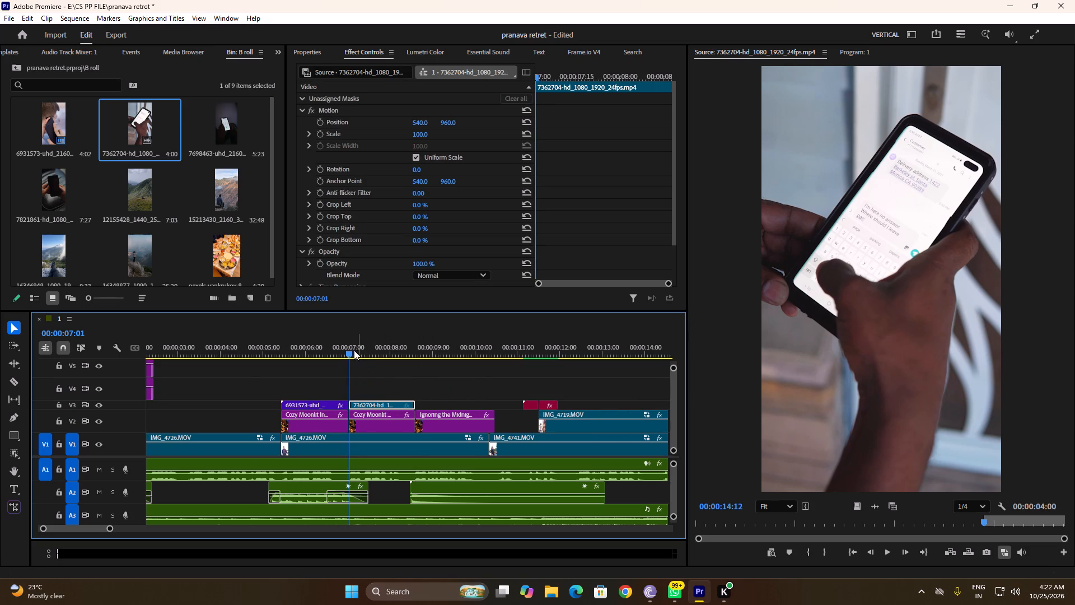
left_click_drag(353, 349, 249, 346)
key("space")
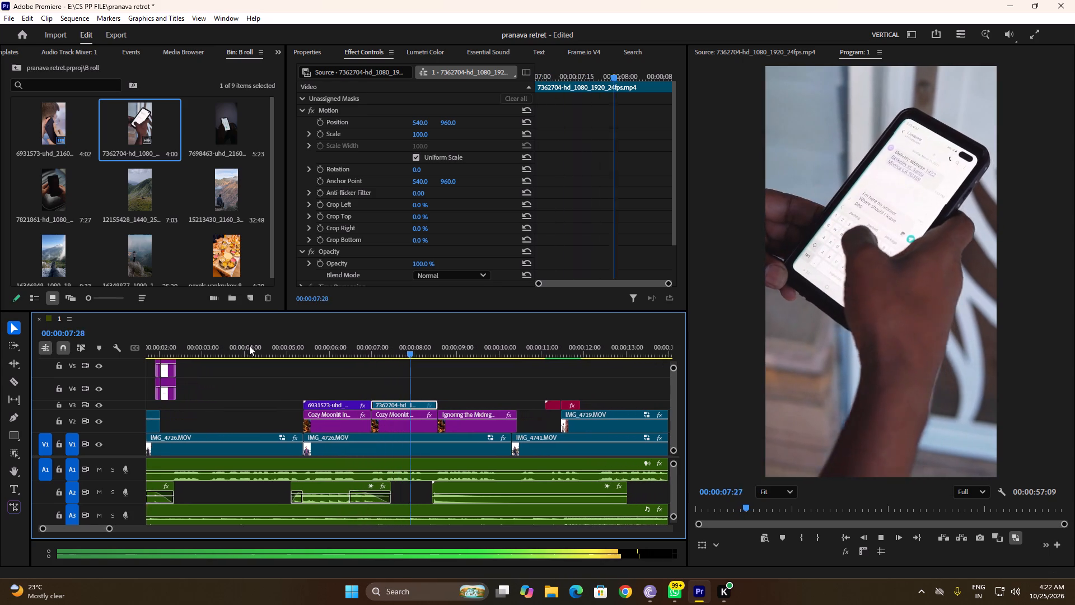
key("space")
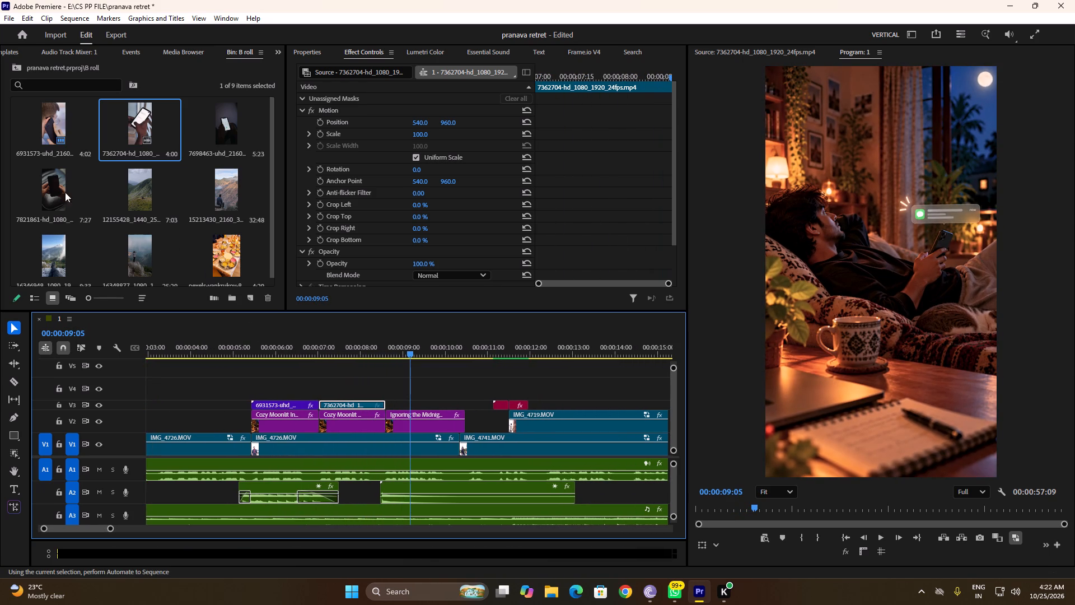
In the notification clip 7821861-hd_1080_1920_30fps.mp4, mark the in point at 00:00:02:09 and the out point at 00:00:03:19.
double_click(52, 184)
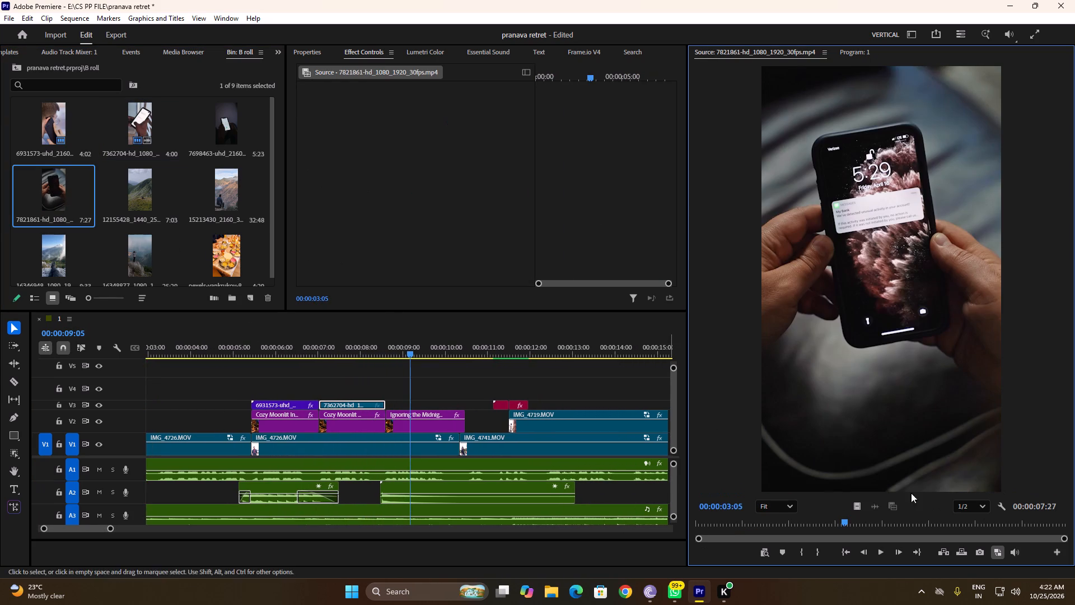
left_click_drag(843, 524, 835, 520)
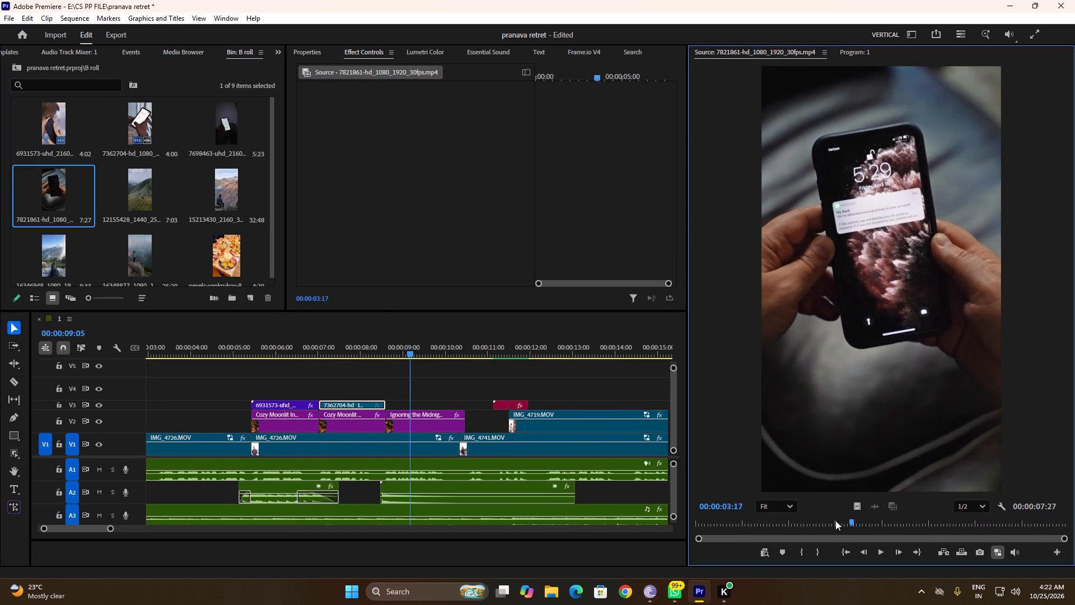
left_click_drag(835, 520, 821, 518)
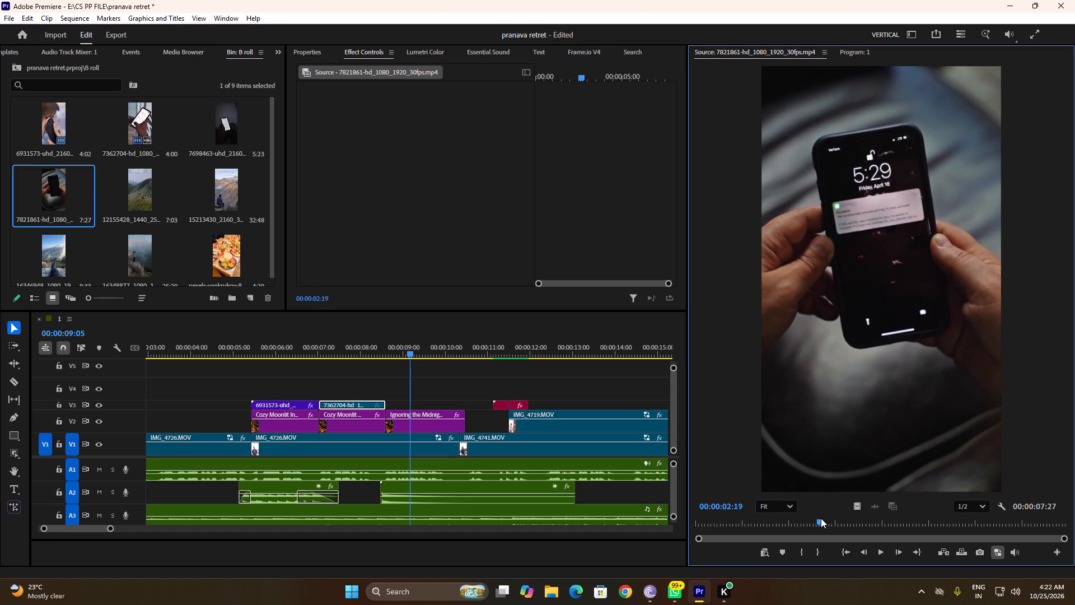
left_click_drag(821, 518, 802, 520)
type("i")
key("space")
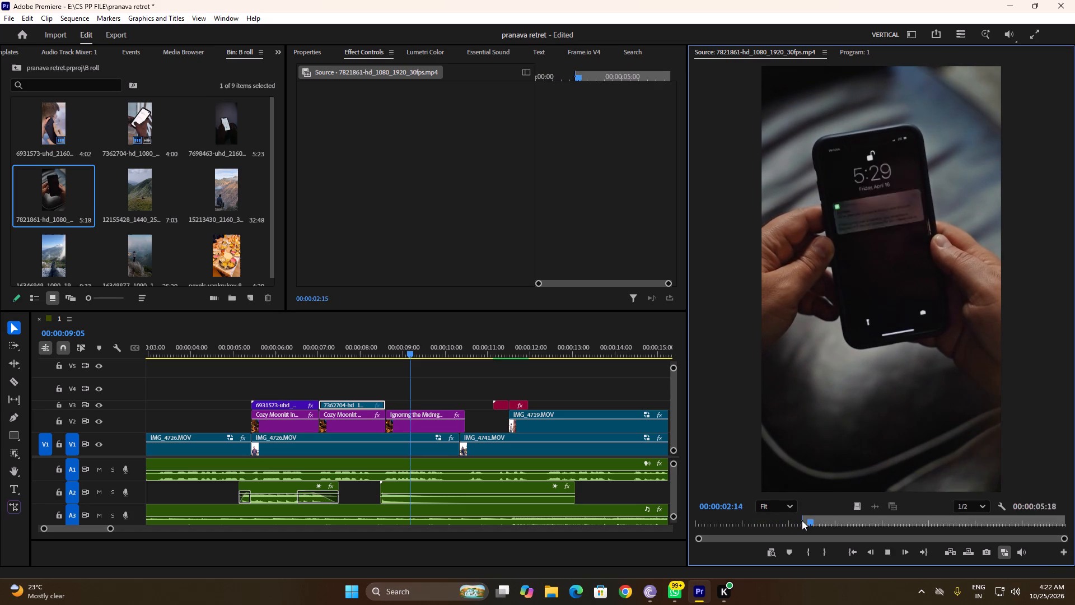
key("space")
type("o")
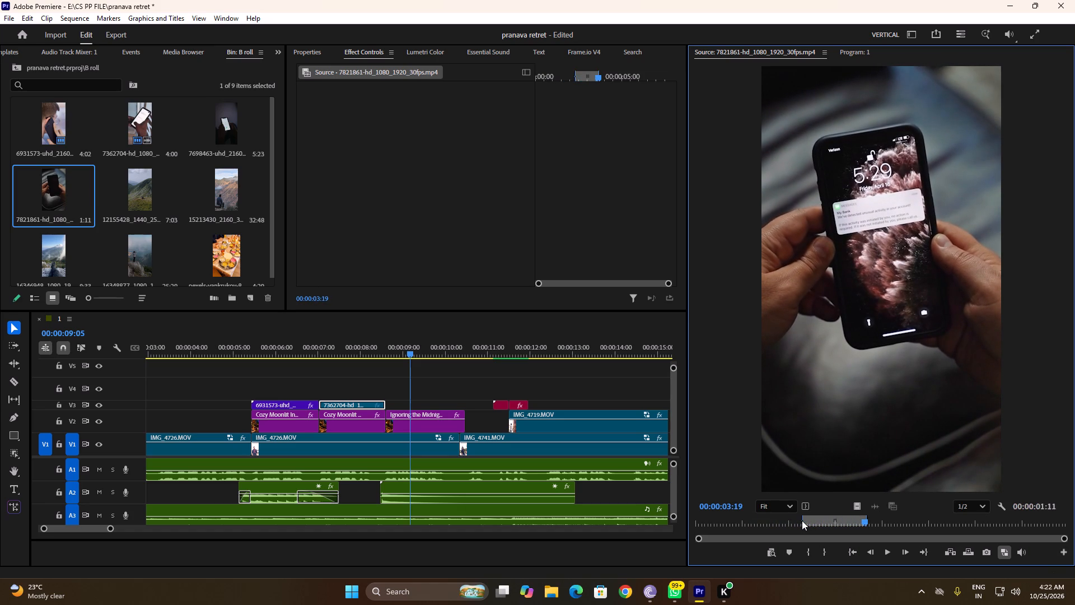
Place the notification clip on V3 above the Ignoring the Midnight clip, extend its end to match, and play the section back.
left_click_drag(862, 506, 403, 403)
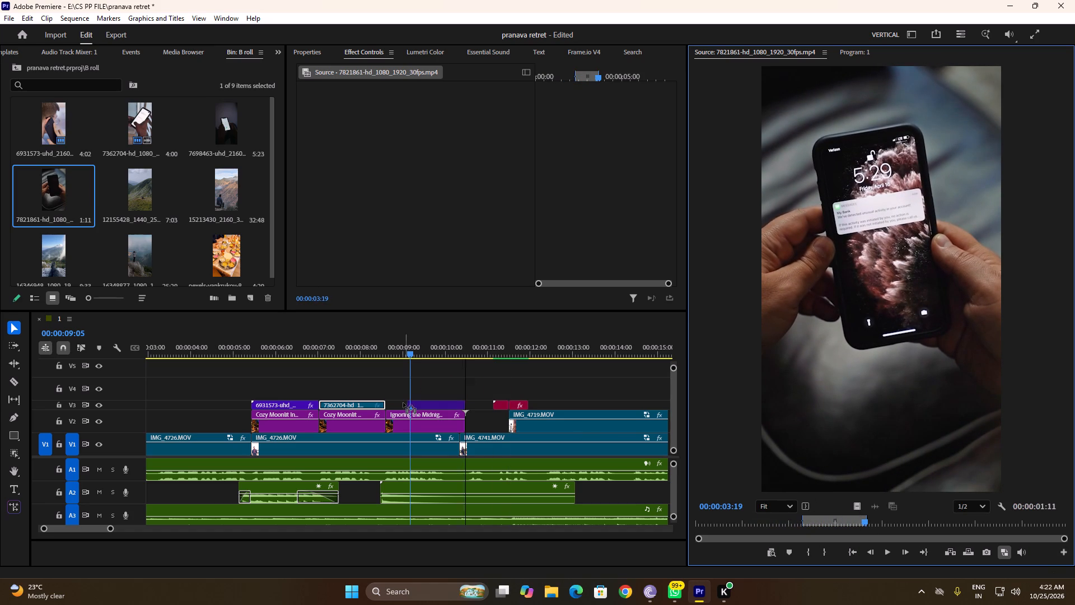
left_click_drag(403, 403, 389, 407)
left_click_drag(444, 409, 462, 409)
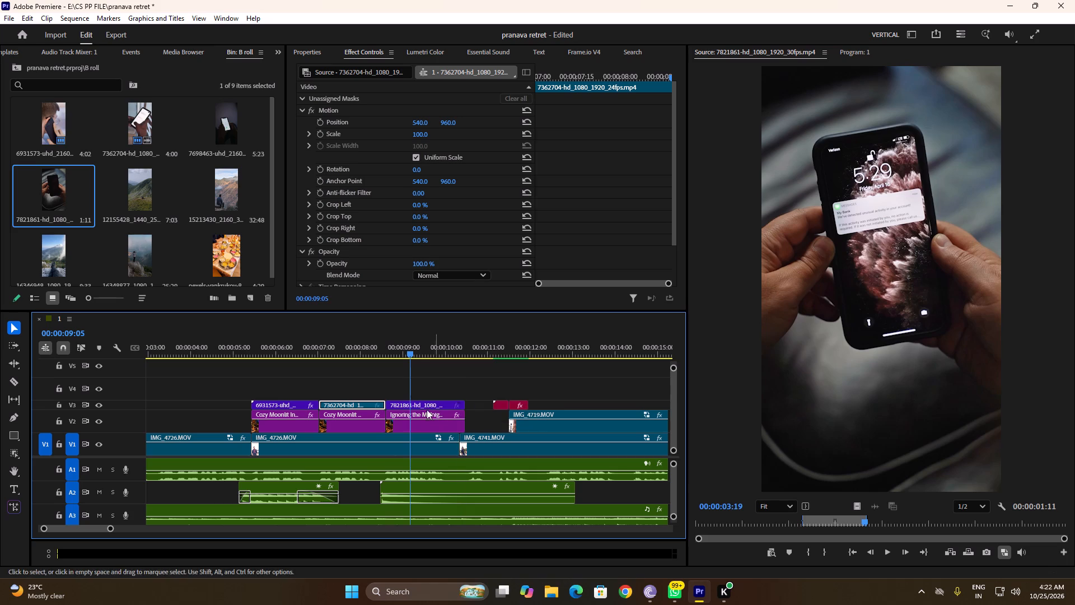
left_click_drag(405, 348, 248, 353)
key("space")
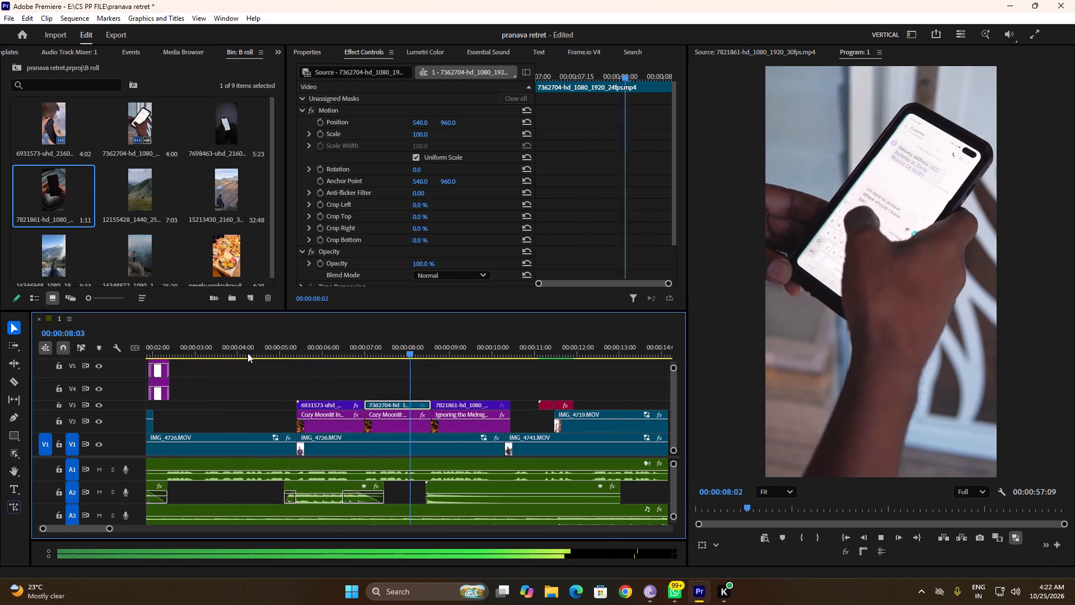
key("space")
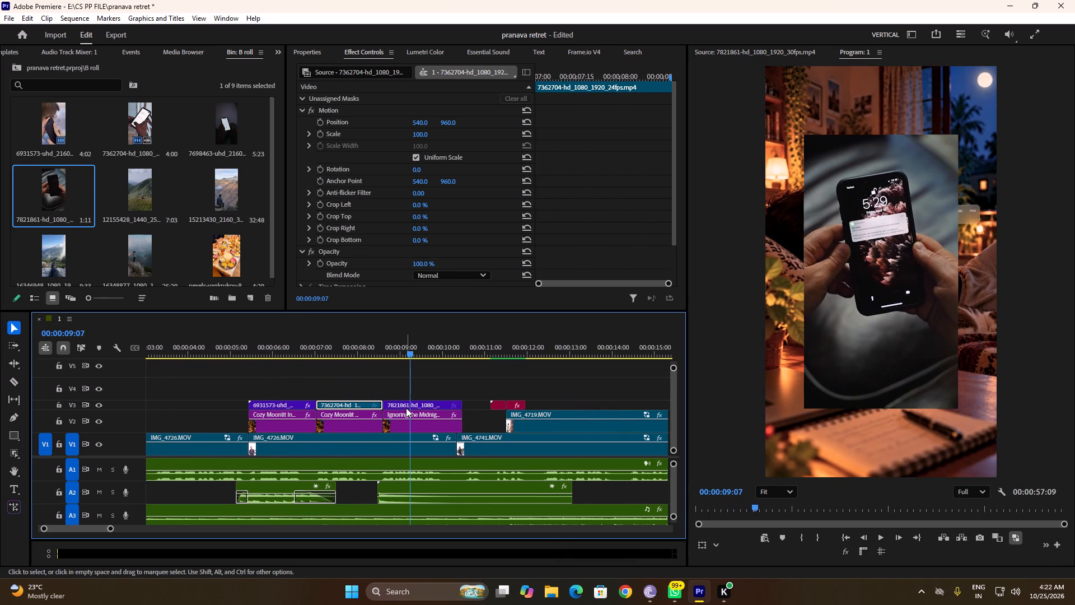
Scale the notification clip on V3 to fill the frame and play the sequence onward to check it.
left_click(408, 406)
right_click(408, 406)
left_click(445, 467)
key("space")
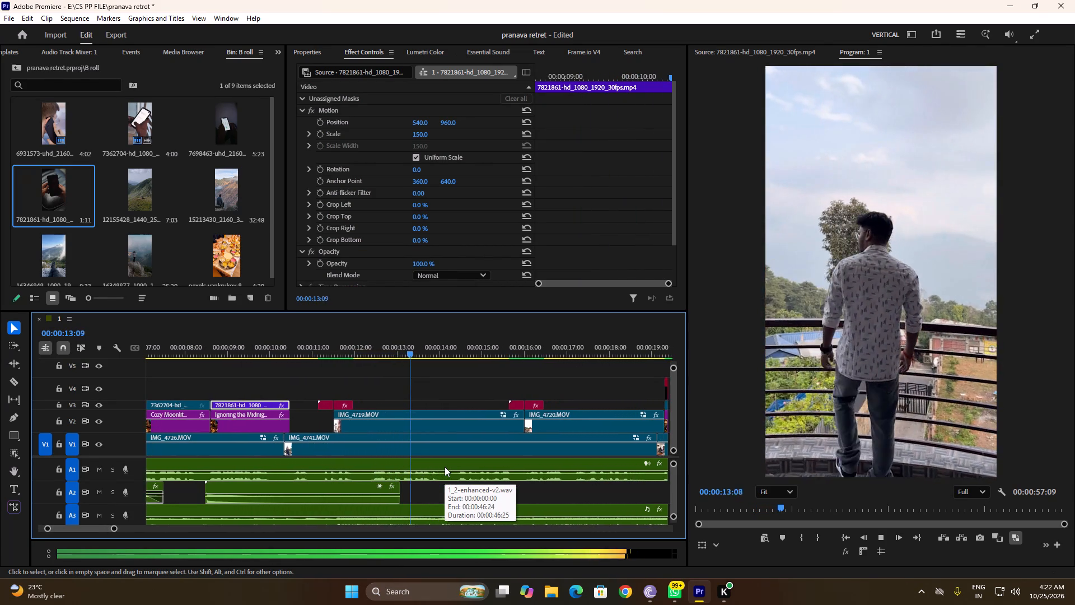
key("space")
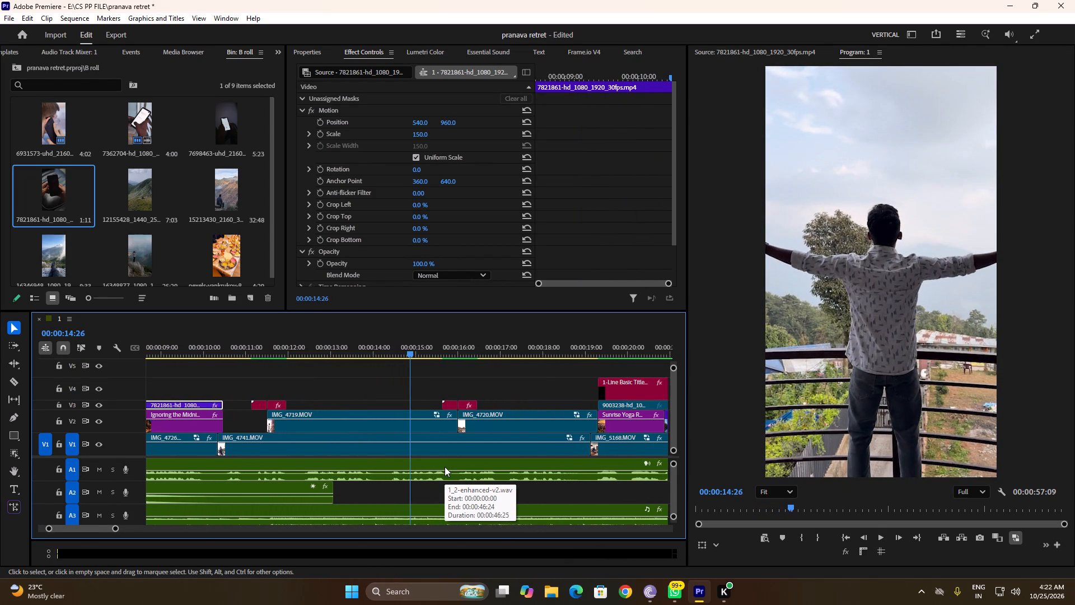
Apply Lumetri Color's Auto basic correction to the phone-call clip 6931573 on V3.
scroll(376, 426, "down", 8, "alt")
left_click_drag(389, 351, 231, 359)
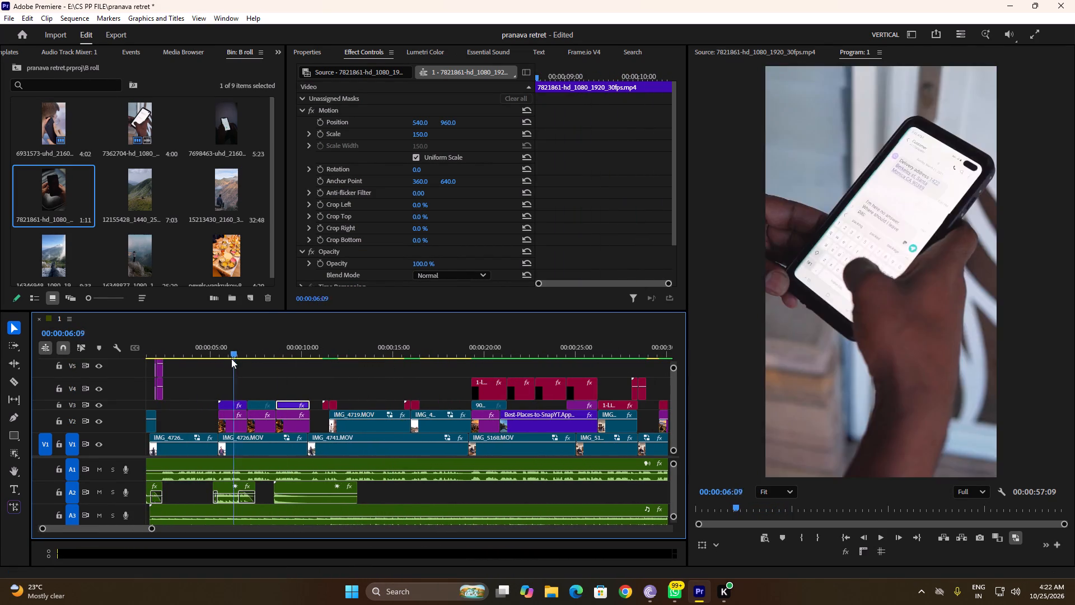
left_click_drag(231, 359, 231, 359)
scroll(213, 388, "up", 9, "alt")
left_click(245, 405)
left_click(245, 405)
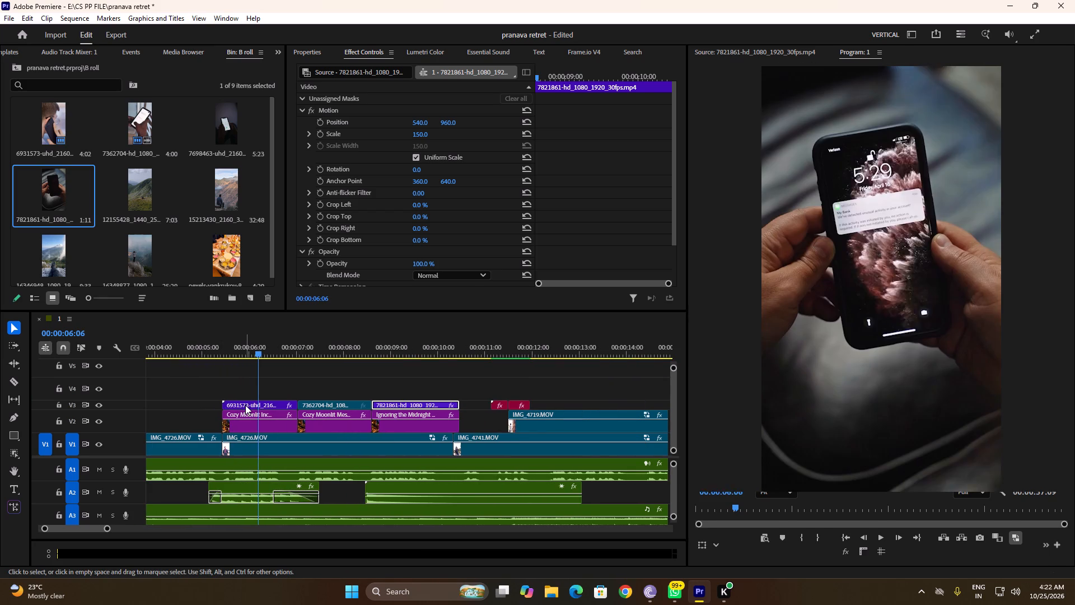
left_click(268, 404)
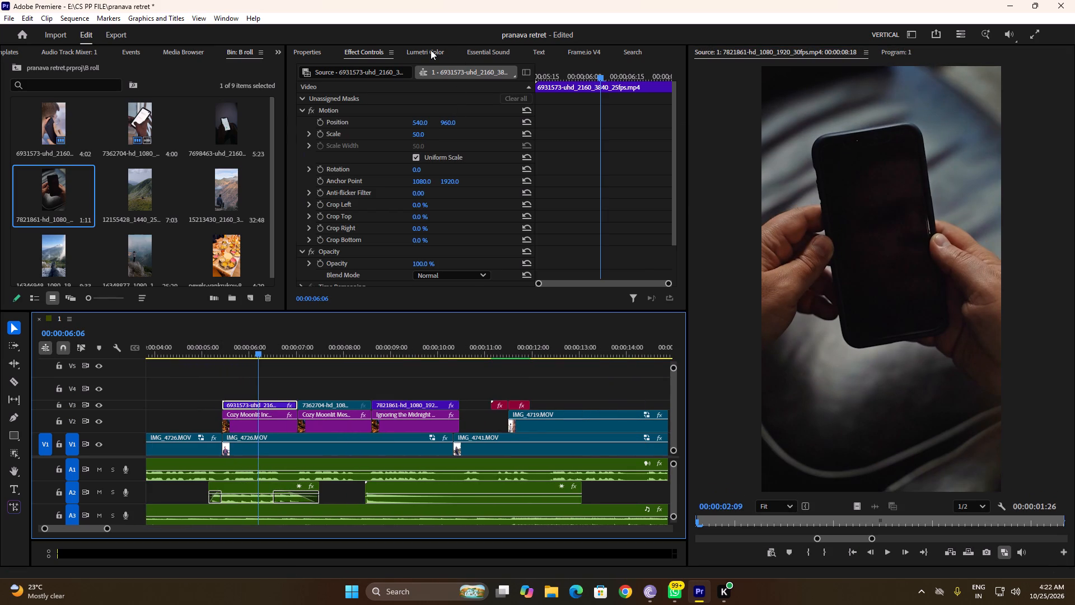
left_click(431, 50)
left_click(605, 184)
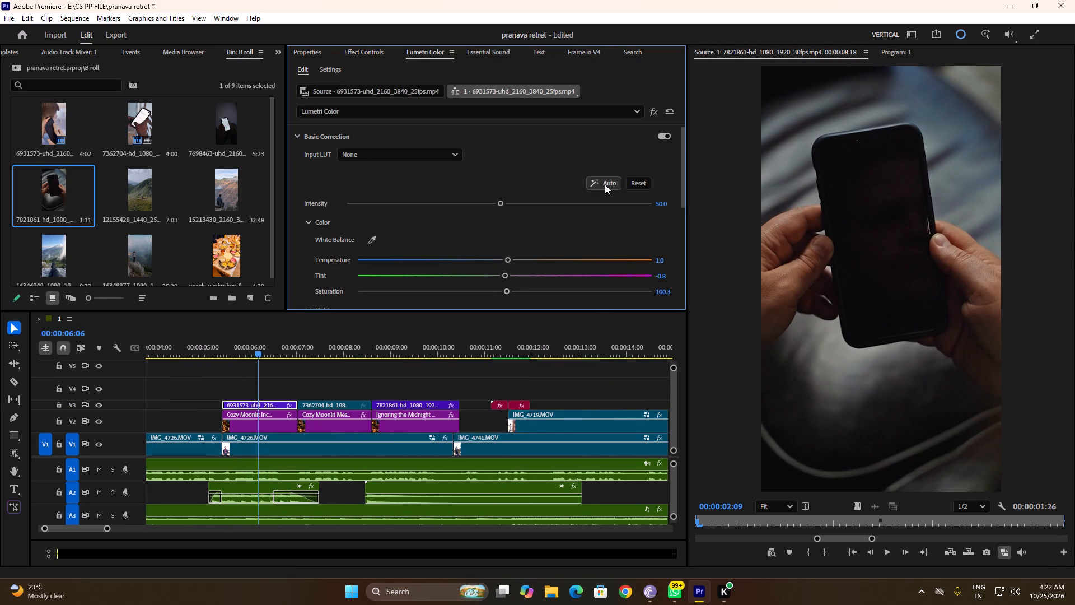
Apply Lumetri Color's Auto basic correction to the texting clip 7362704 and the notification clip 7821861 on V3.
left_click_drag(255, 350, 339, 358)
left_click(339, 404)
left_click(593, 183)
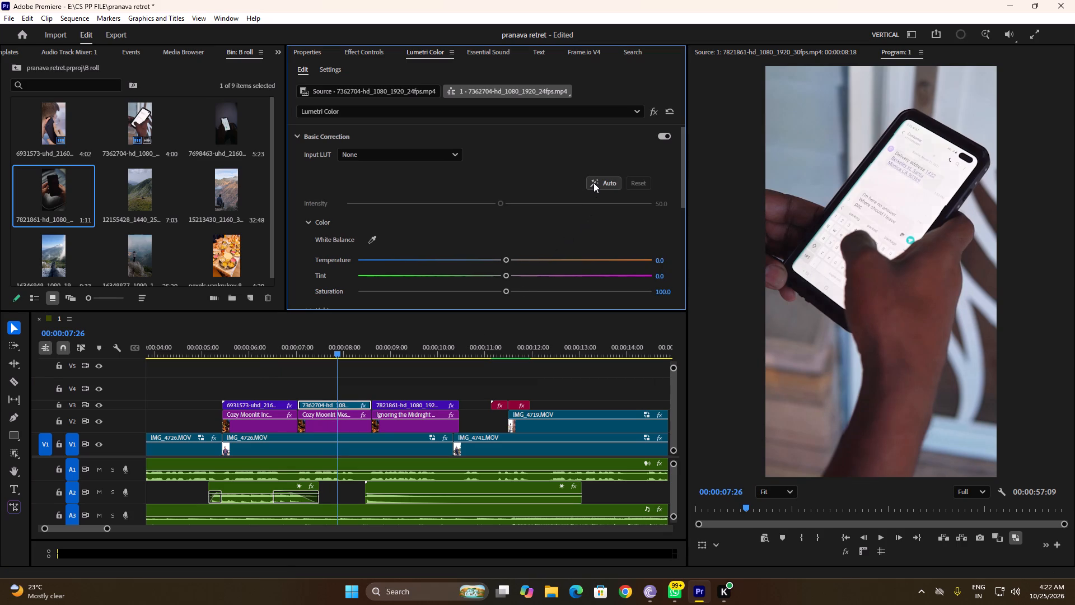
left_click_drag(338, 358, 410, 362)
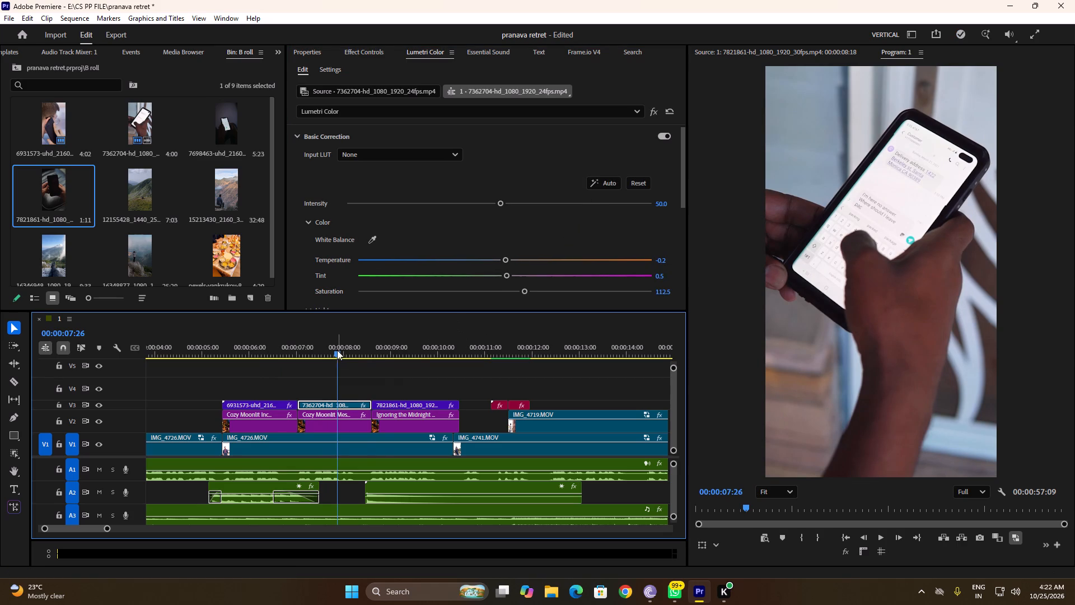
left_click_drag(335, 350, 384, 361)
left_click(403, 401)
left_click(592, 178)
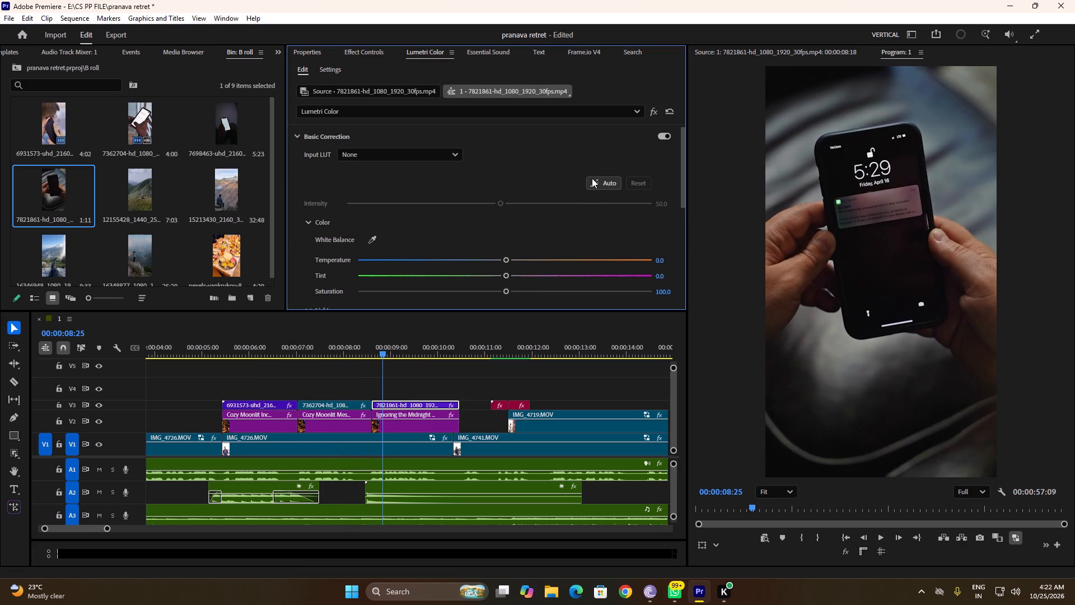
Play the sequence from about 11 seconds through the Yoga & Meditation and Mountain sightseeing titles to check the remaining footage.
left_click_drag(381, 352, 487, 359)
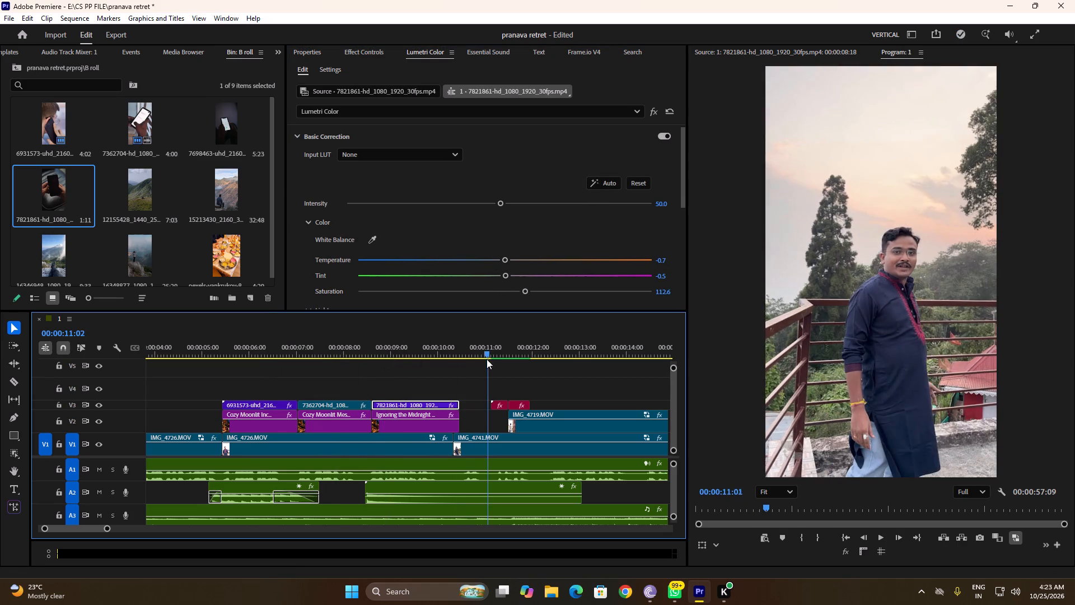
left_click_drag(487, 359, 487, 359)
key("space")
scroll(398, 397, "down", 13, "alt")
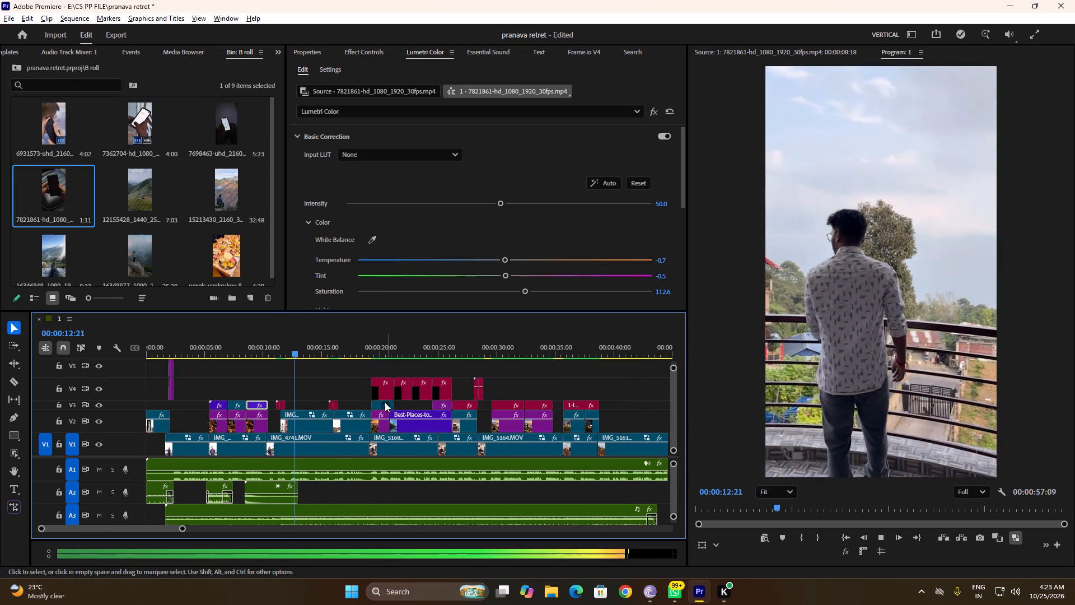
left_click_drag(303, 350, 322, 356)
key("space")
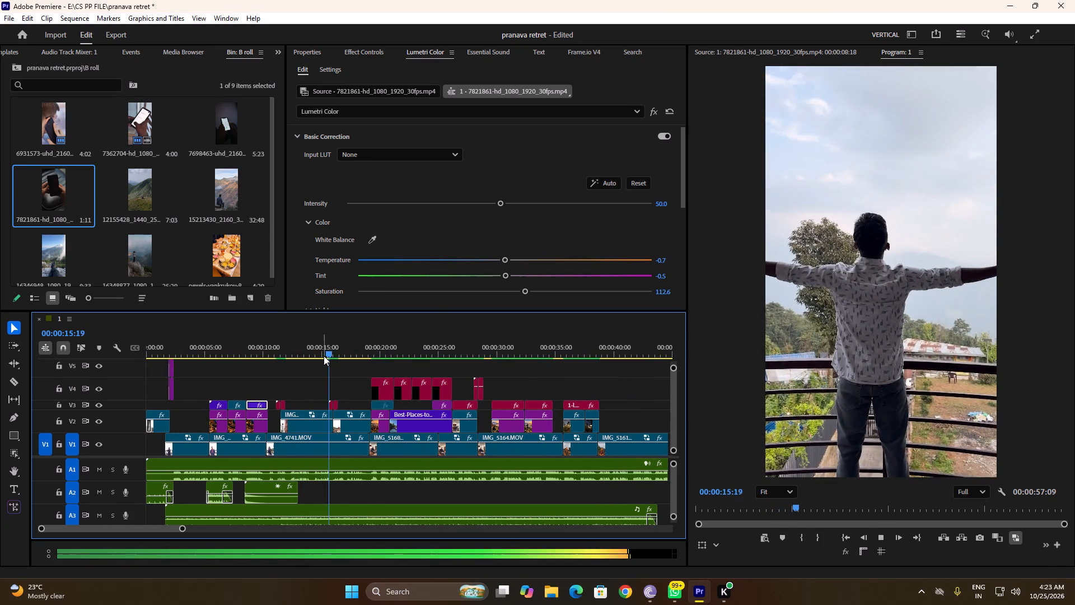
scroll(374, 387, "up", 1, "alt")
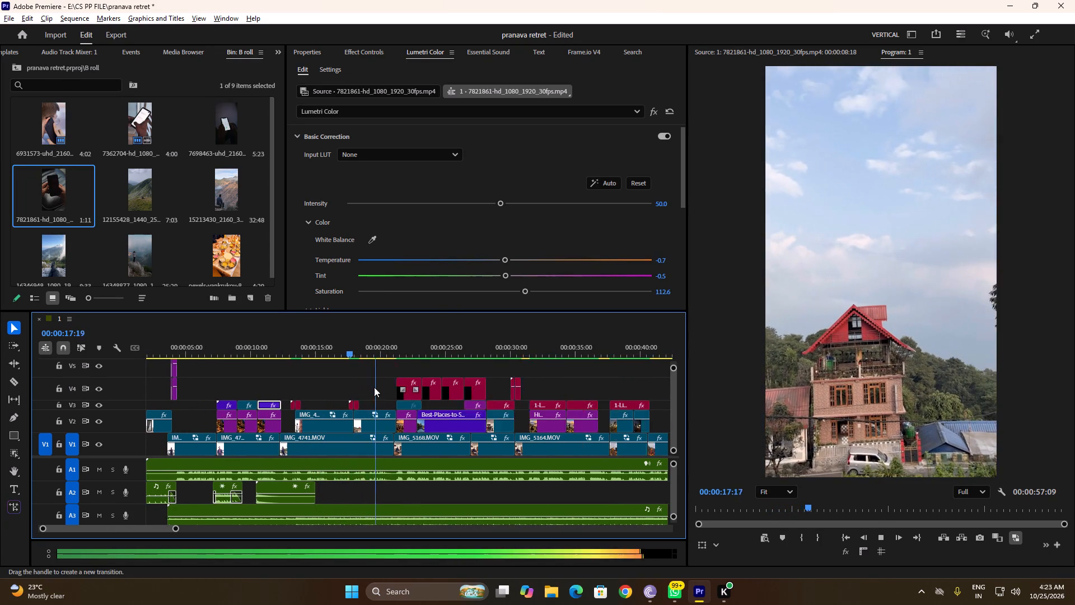
scroll(374, 387, "up", 1, "alt")
key("space")
left_click_drag(405, 351, 391, 352)
left_click(396, 420)
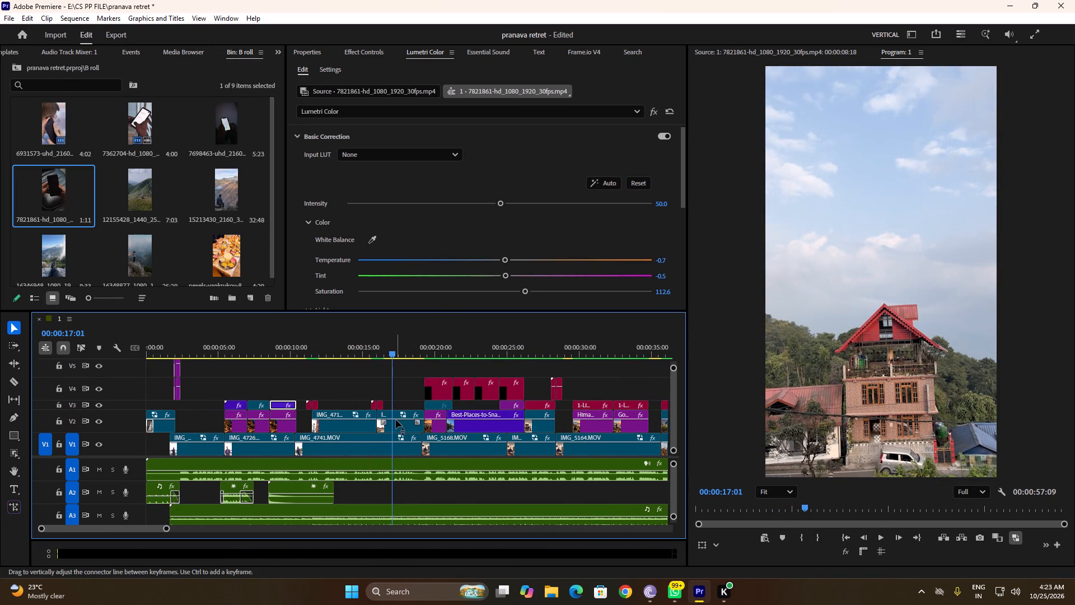
key("space")
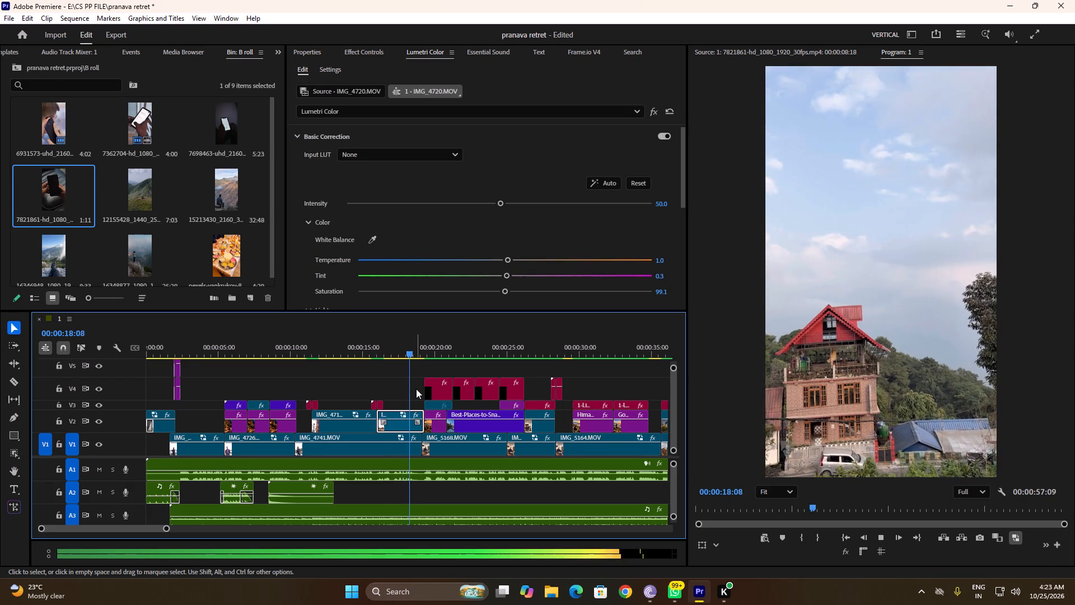
scroll(409, 397, "up", 9, "alt")
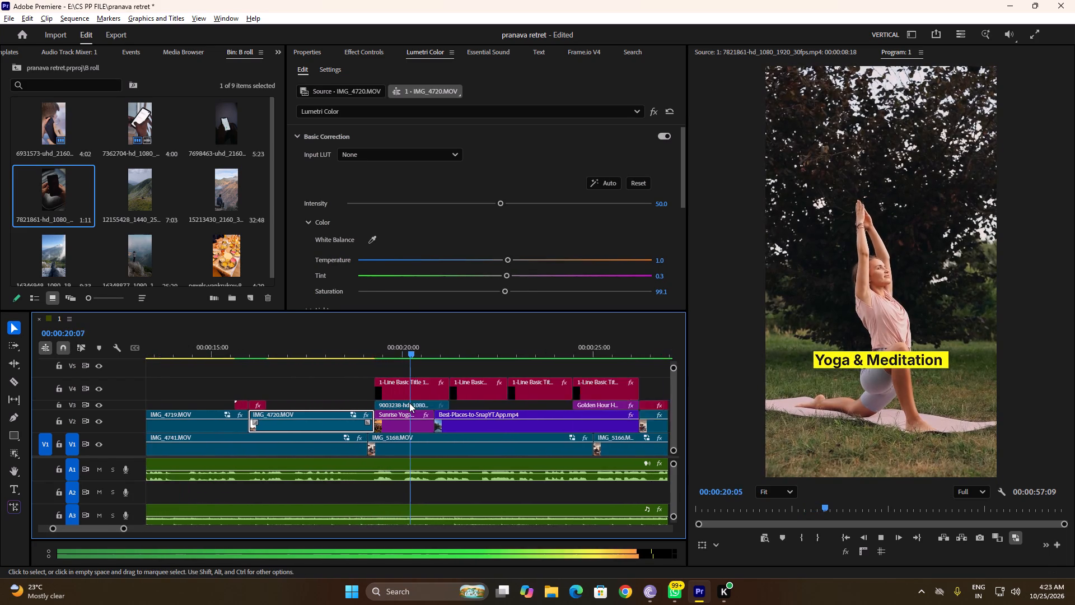
scroll(409, 403, "up", 7, "alt")
key("space")
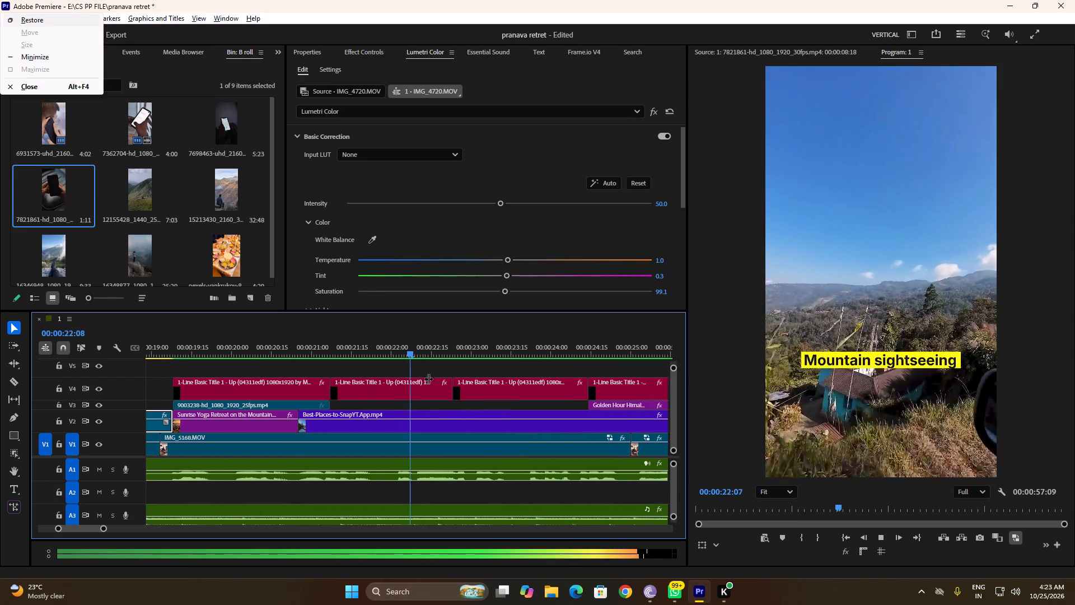
left_click_drag(407, 349, 275, 357)
key("space")
key("space")
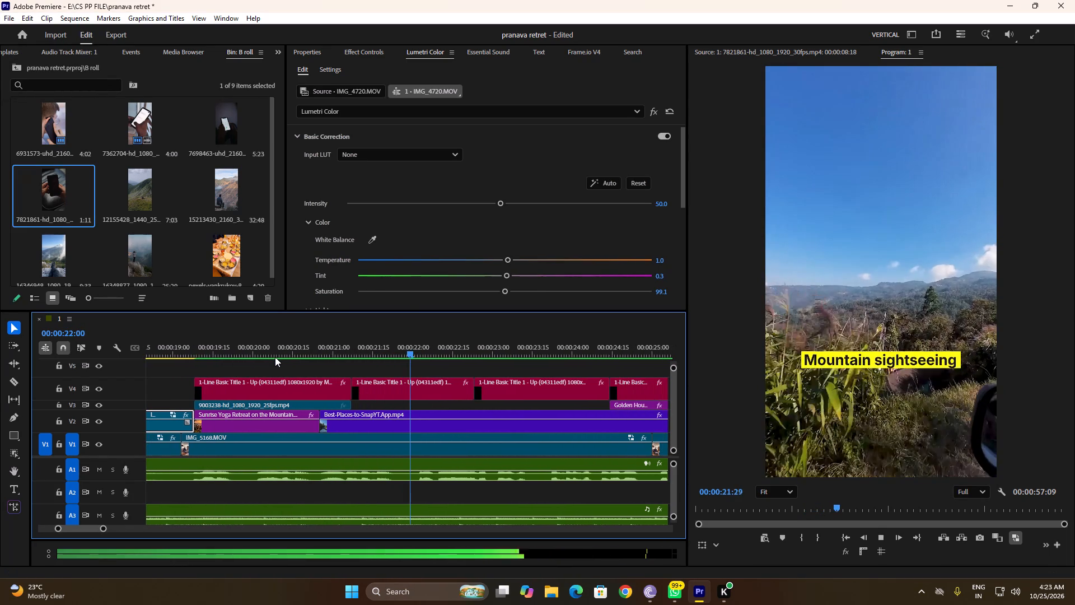
Trim the end of the 9003238 yoga clip on V3 back to about 00:00:21:01 and play on to the Sattvic ahaar image.
left_click_drag(412, 355, 335, 361)
left_click_drag(352, 407, 333, 407)
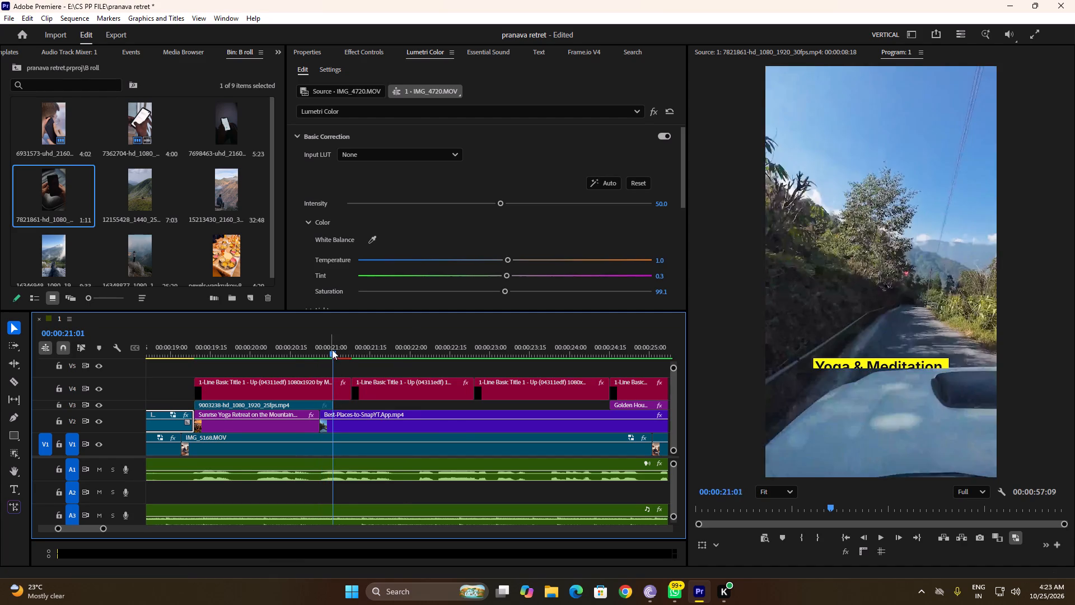
left_click_drag(332, 350, 292, 350)
key("space")
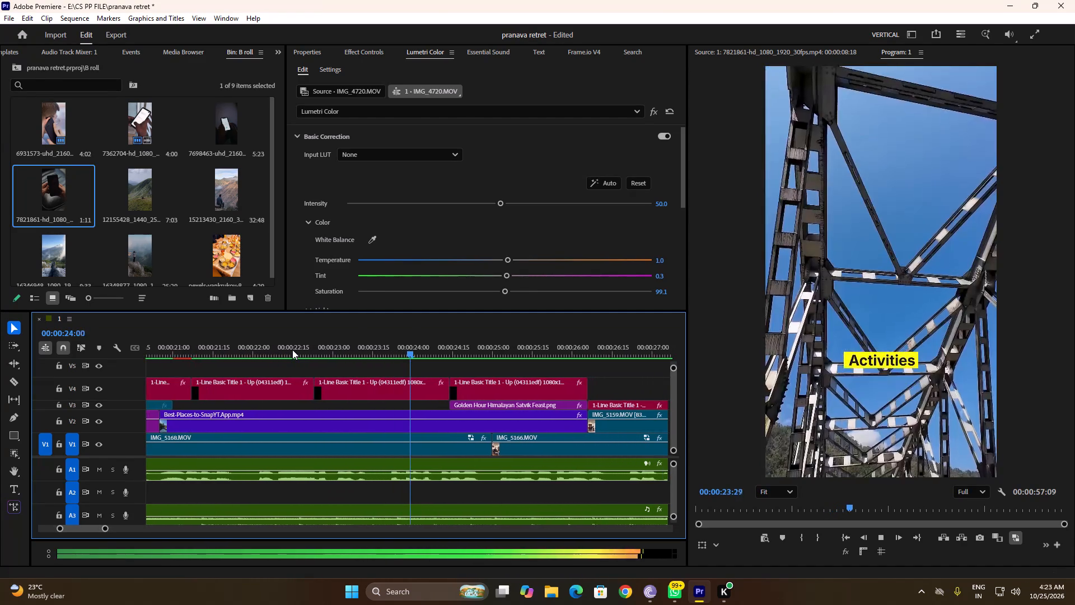
key("space")
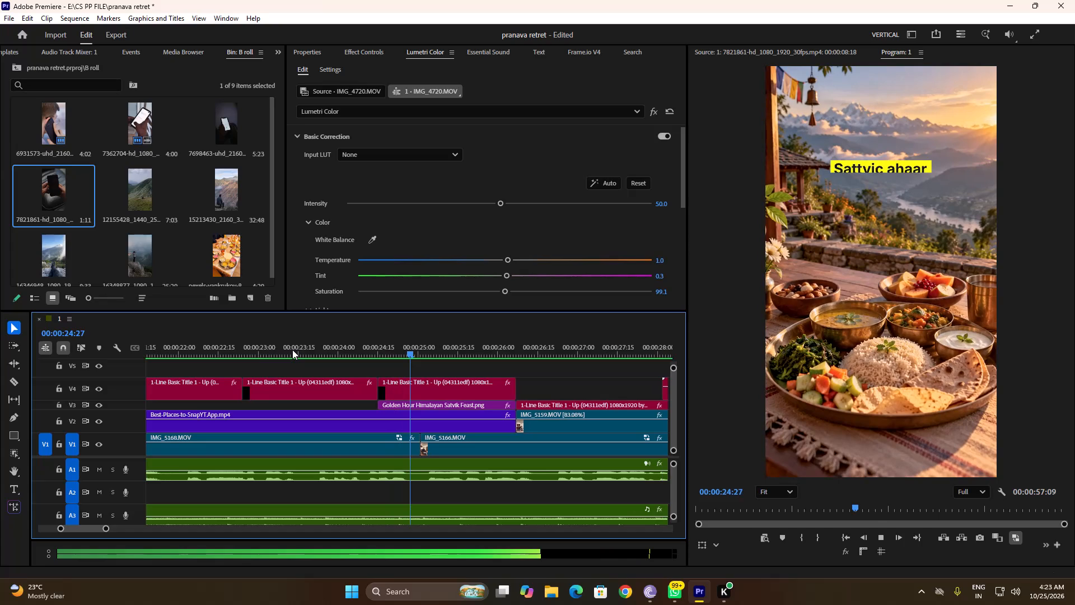
Shorten the pexels-yankrukov food photo to 11 frames in the source and place it on V3 at the start of the Golden Hour image.
double_click(223, 252)
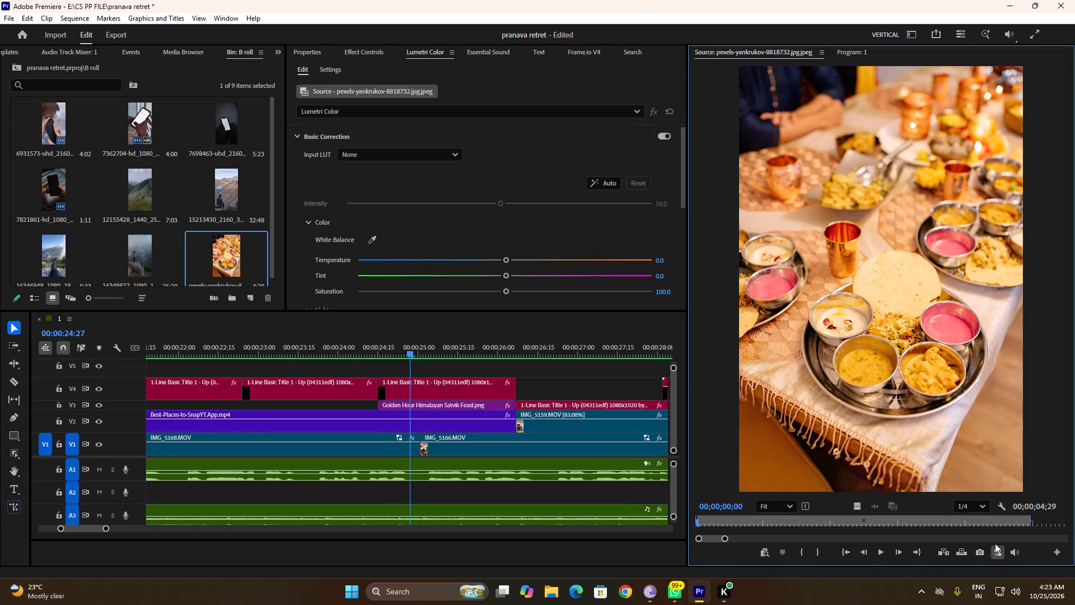
left_click_drag(1031, 522, 746, 521)
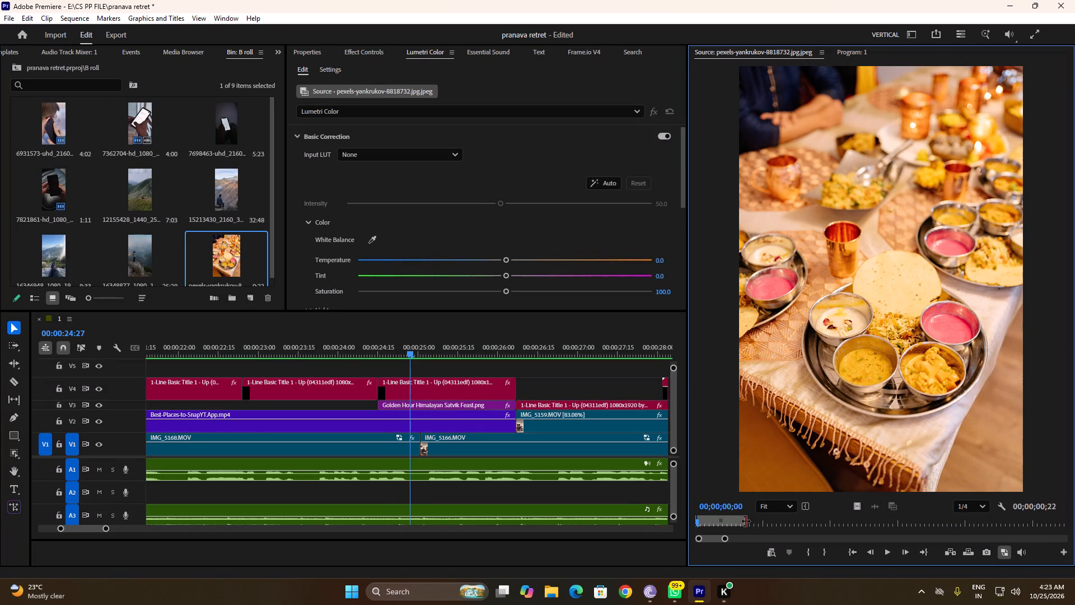
left_click_drag(746, 521, 722, 521)
left_click_drag(854, 506, 499, 433)
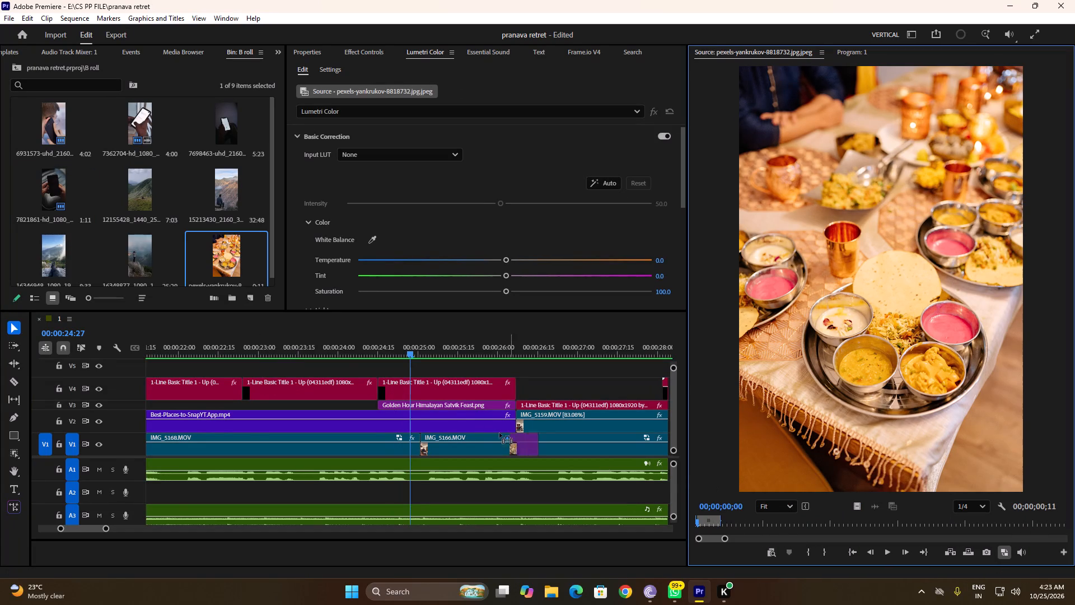
left_click_drag(499, 433, 380, 406)
Delete the leftover Golden Hour Himalayan Satvik Feast image on V3 and extend the food photo to the end of the Sattvic ahaar title.
left_click(425, 406)
key("Delete")
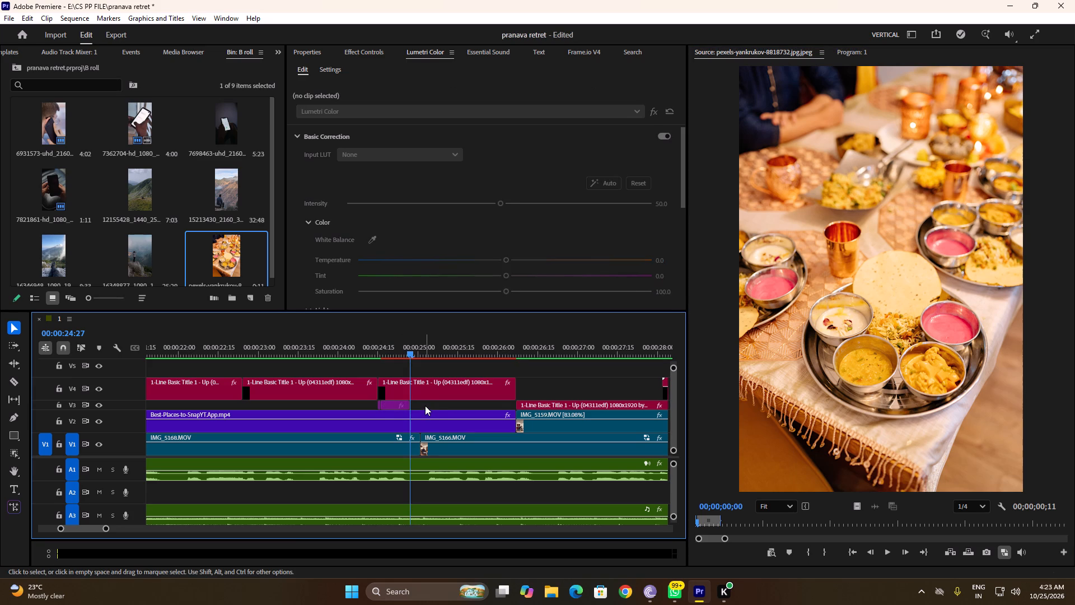
left_click(389, 403)
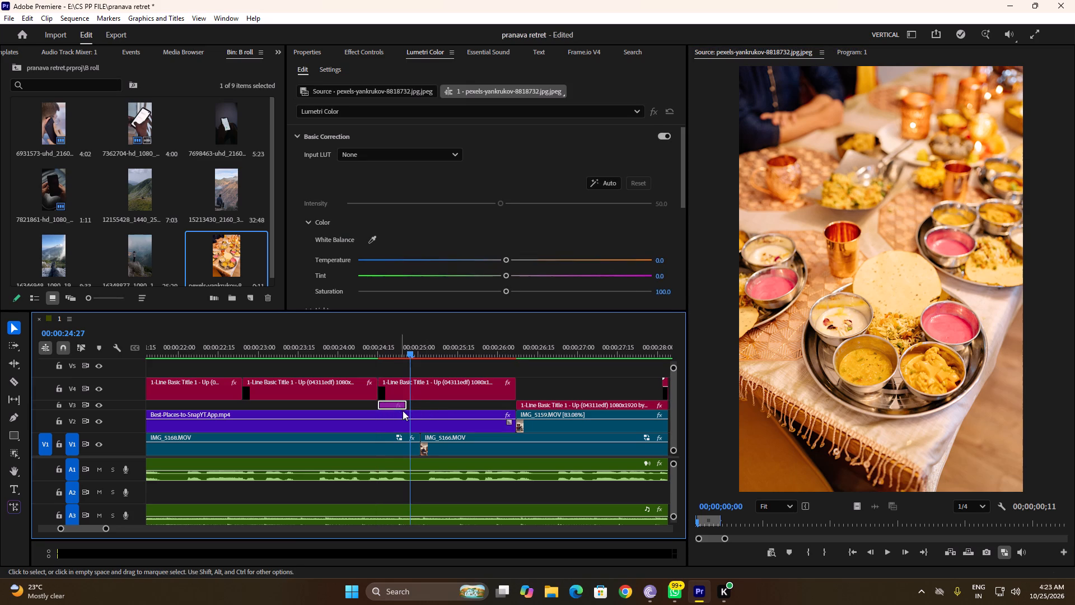
left_click_drag(408, 406, 513, 406)
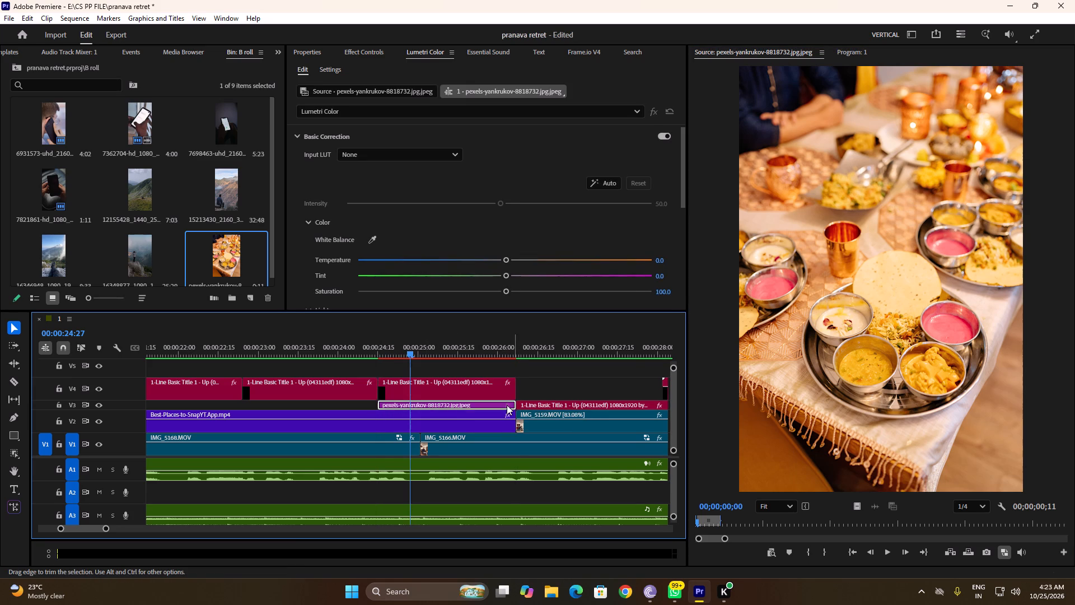
Scale the food photo on V3 to fill the frame and play it back under the Sattvic ahaar title.
left_click(464, 406)
right_click(464, 406)
left_click(501, 468)
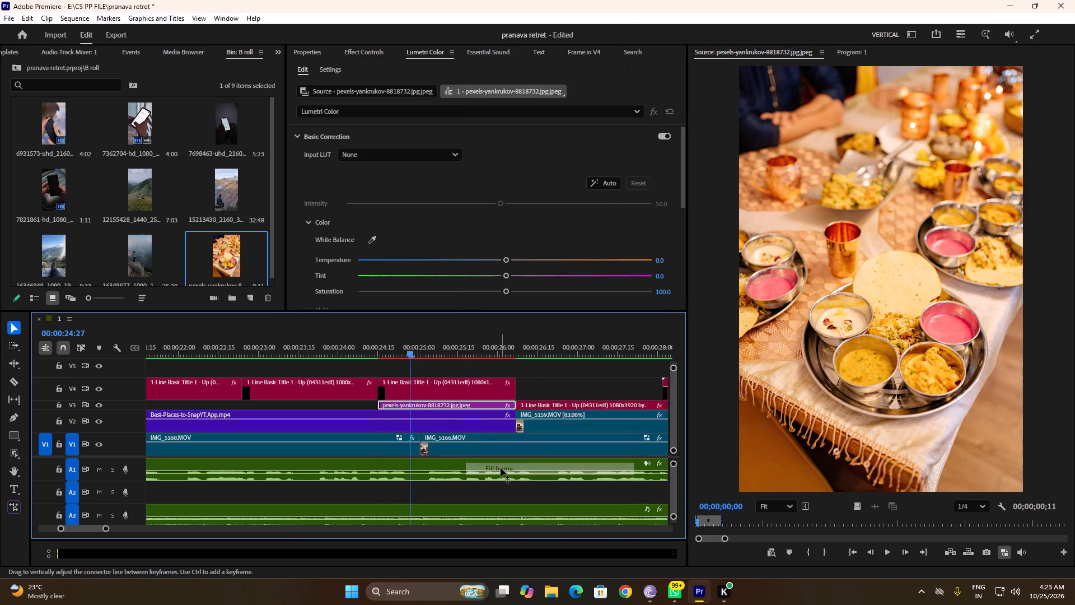
left_click_drag(406, 351, 361, 351)
key("space")
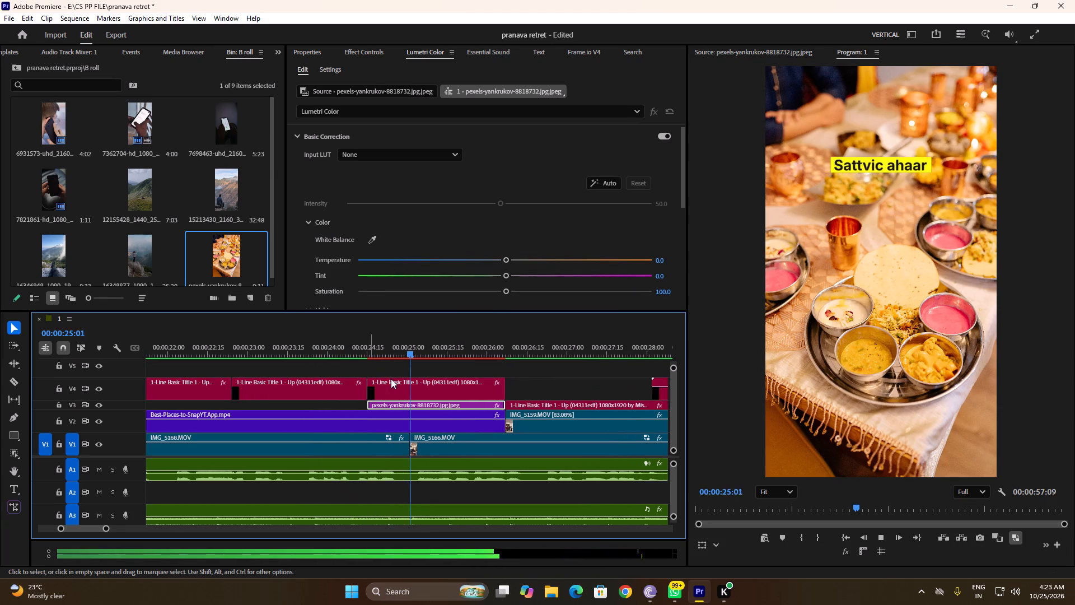
key("space")
Search the effects for "image" and apply the image move zoom out preset to the food photo on V3.
left_click(446, 406)
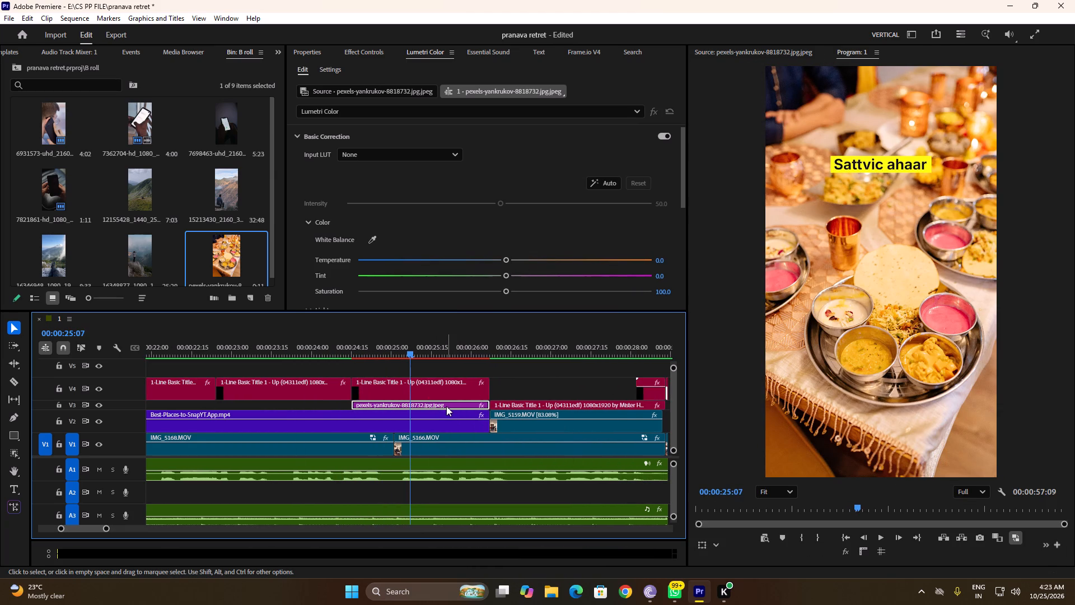
key("shift+ampersand")
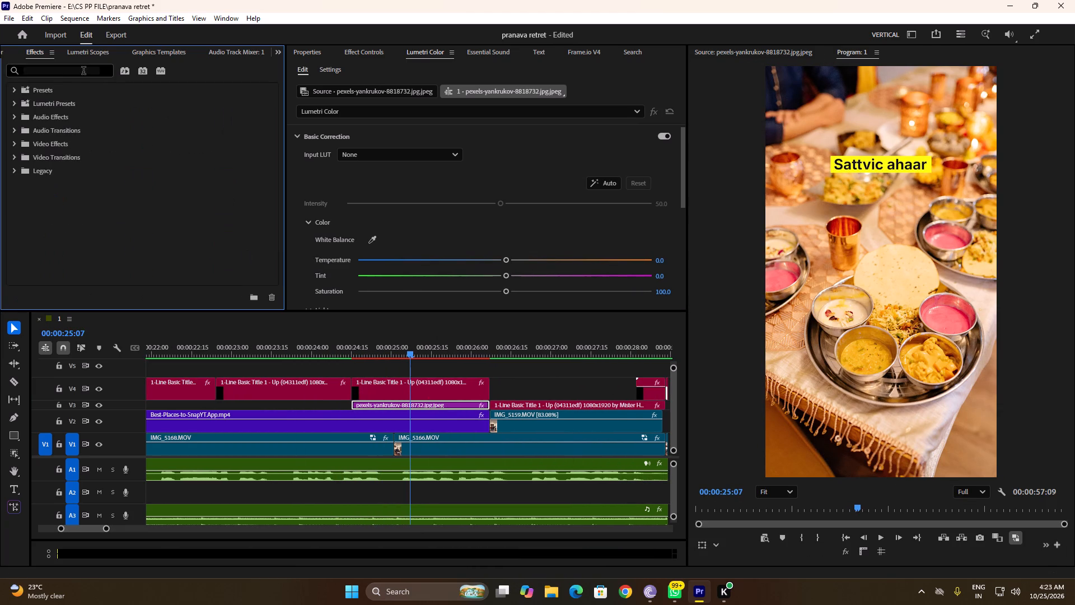
left_click(69, 72)
type("i8mage")
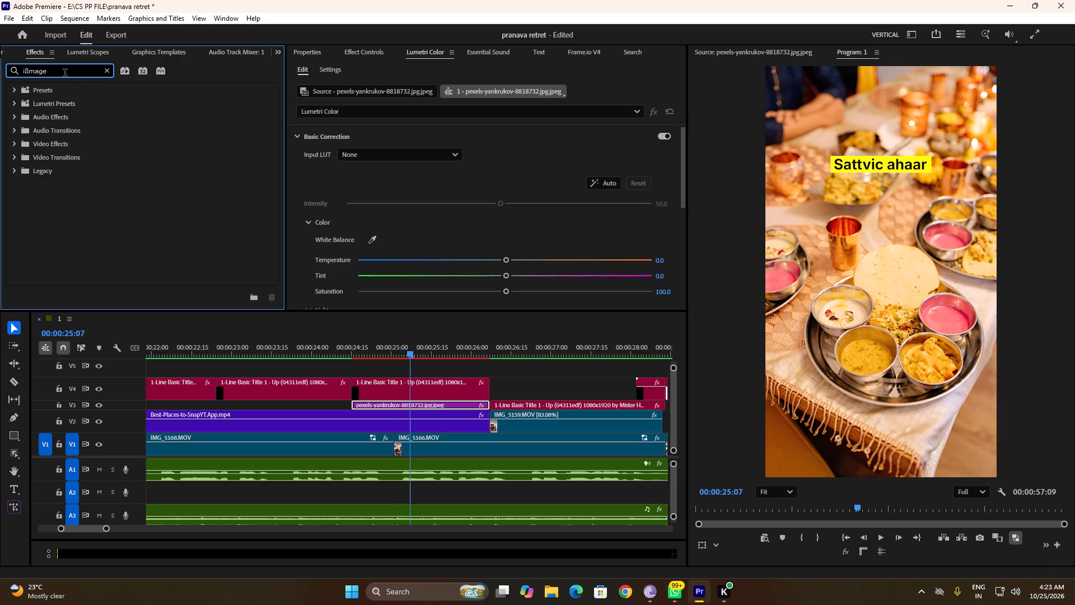
key("BackSpace")
key("BackSpace")
key("BackSpace")
key("BackSpace")
key("BackSpace")
type("am")
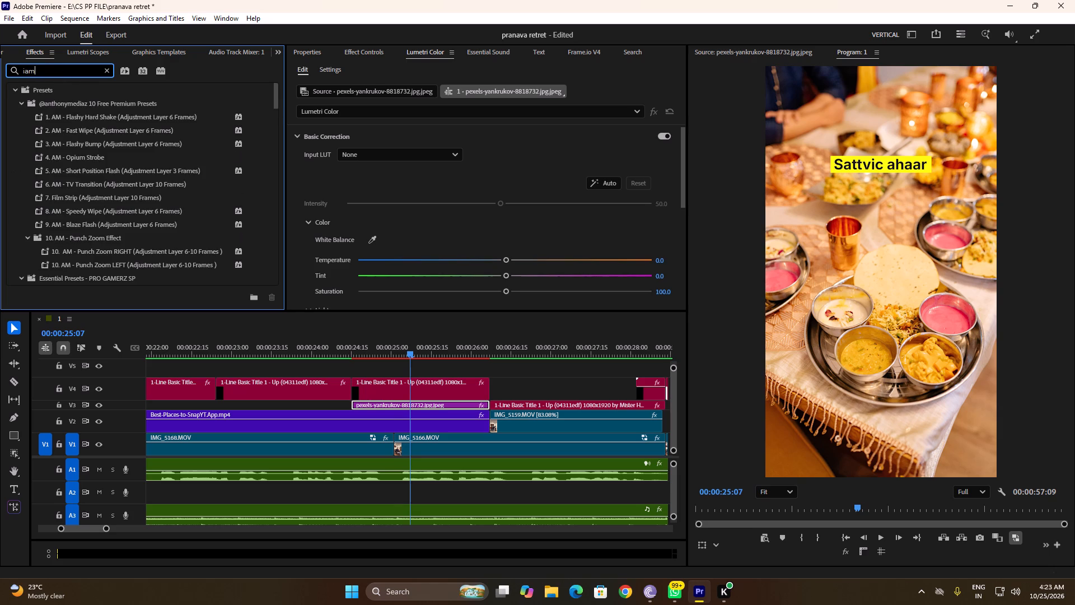
key("a")
key("BackSpace")
key("BackSpace")
key("BackSpace")
type("mage")
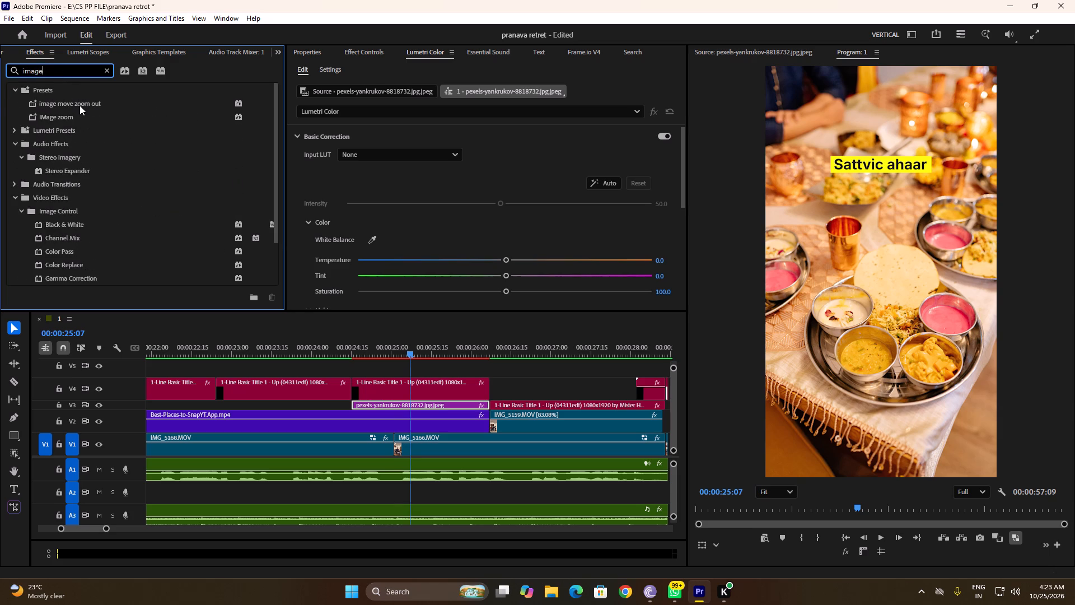
left_click_drag(80, 105, 424, 406)
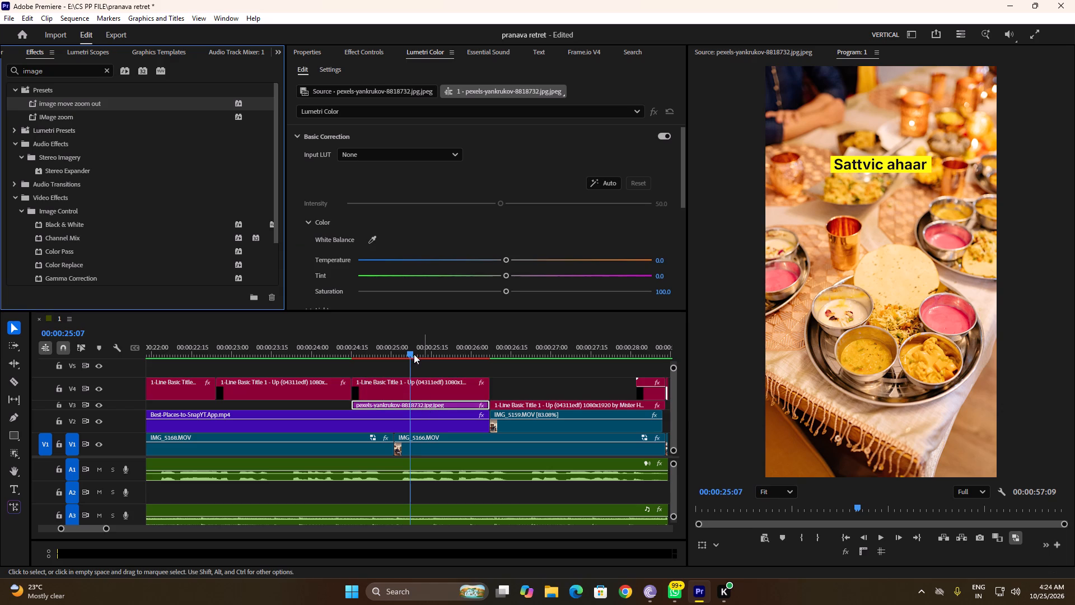
Play the sequence from before the food photo through the Trained Yoga Experts section to the Mental health image.
left_click_drag(414, 352, 320, 349)
key("space")
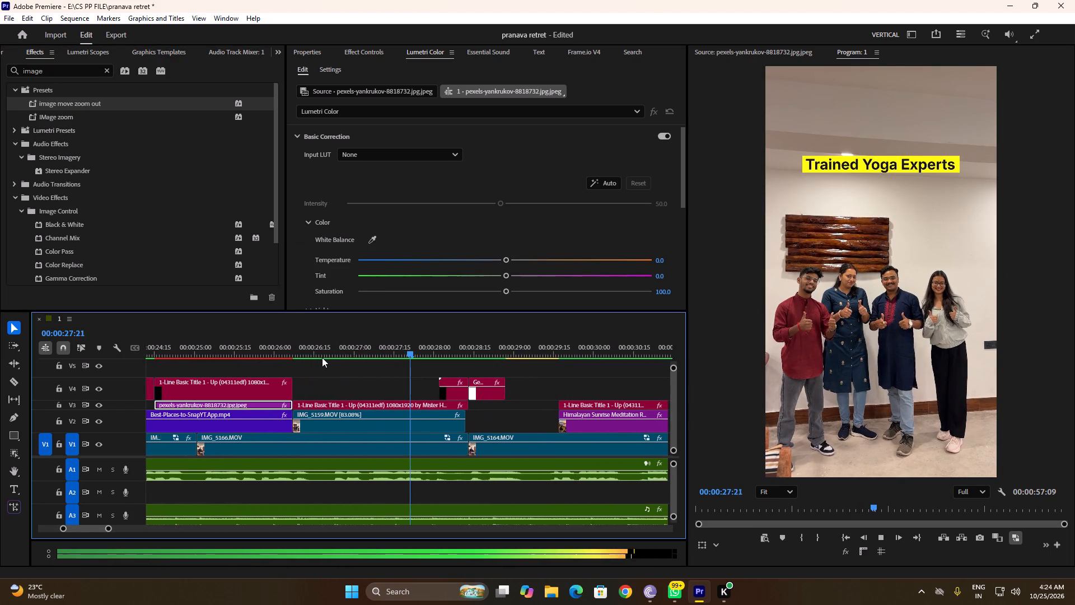
key("space")
key("space")
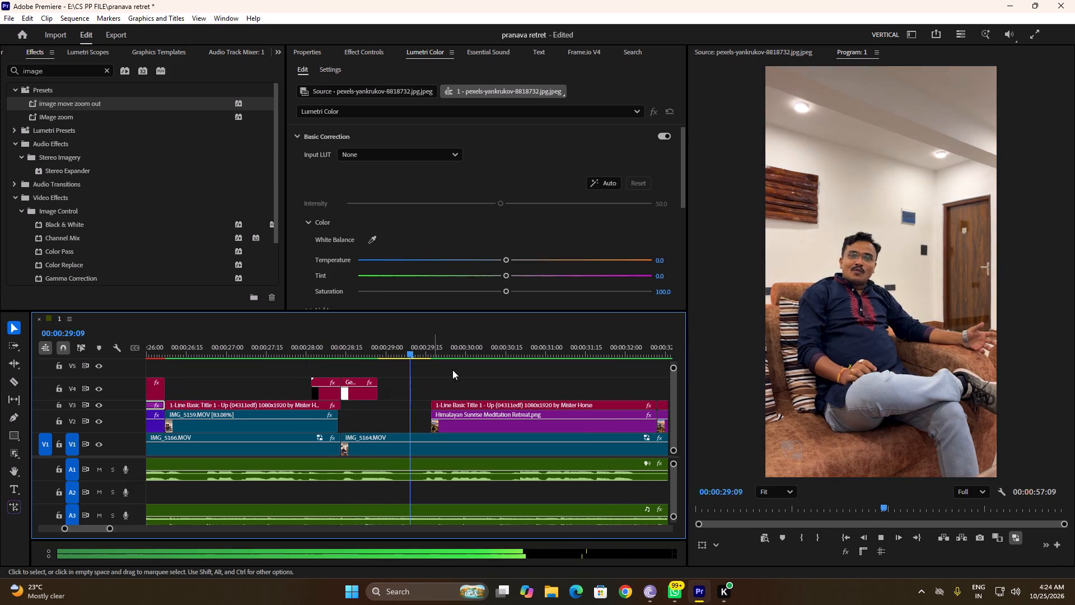
key("space")
left_click_drag(404, 352, 210, 362)
key("space")
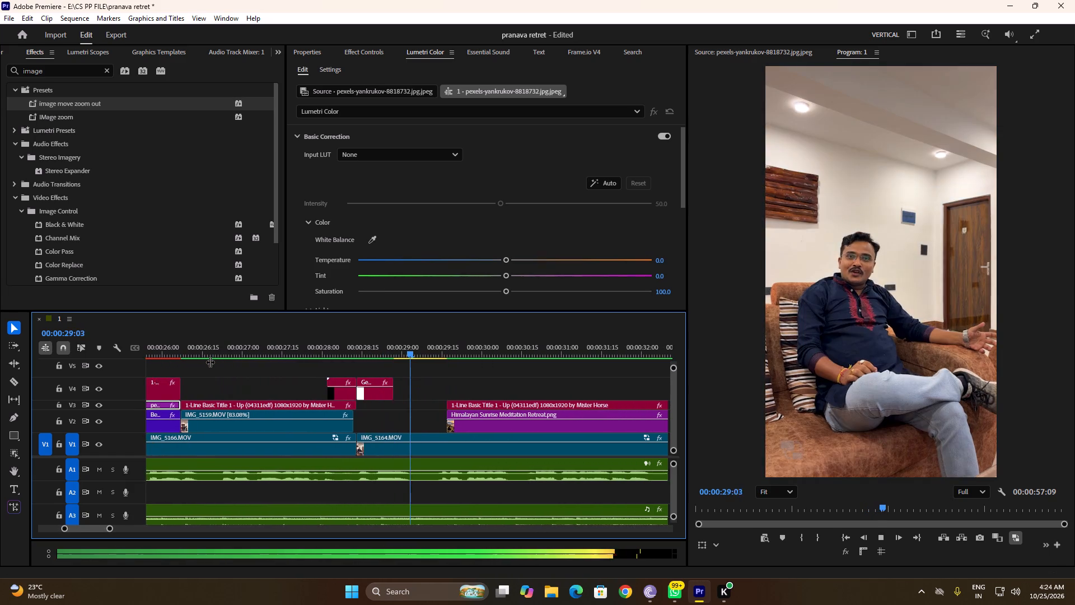
key("space")
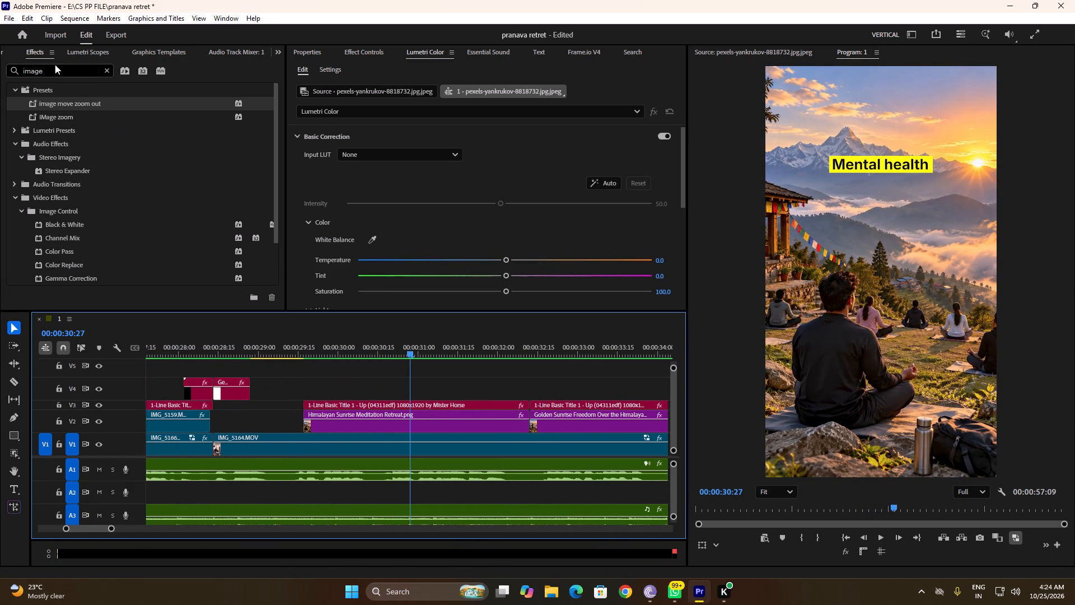
Show the B roll bin and play the sequence through the Mental health and Physical detoxification images.
left_click(279, 52)
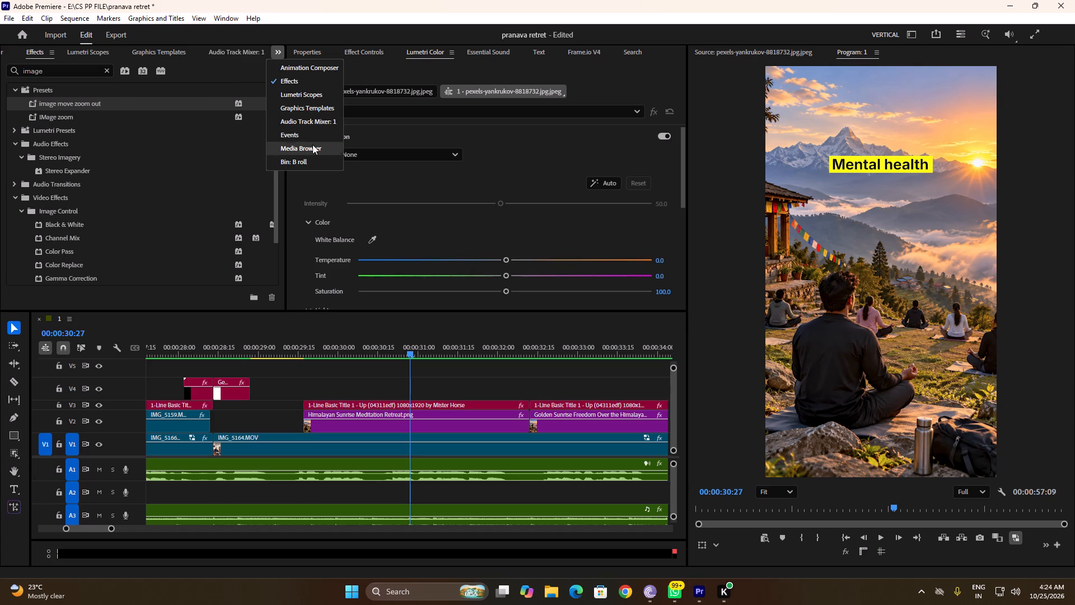
left_click(314, 163)
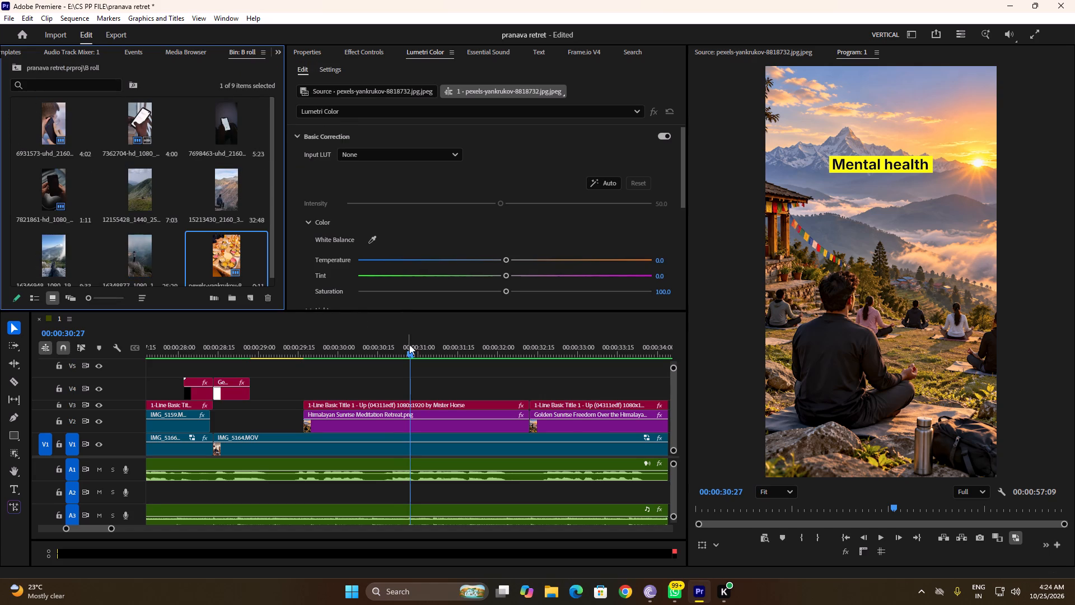
left_click_drag(408, 351, 296, 341)
key("space")
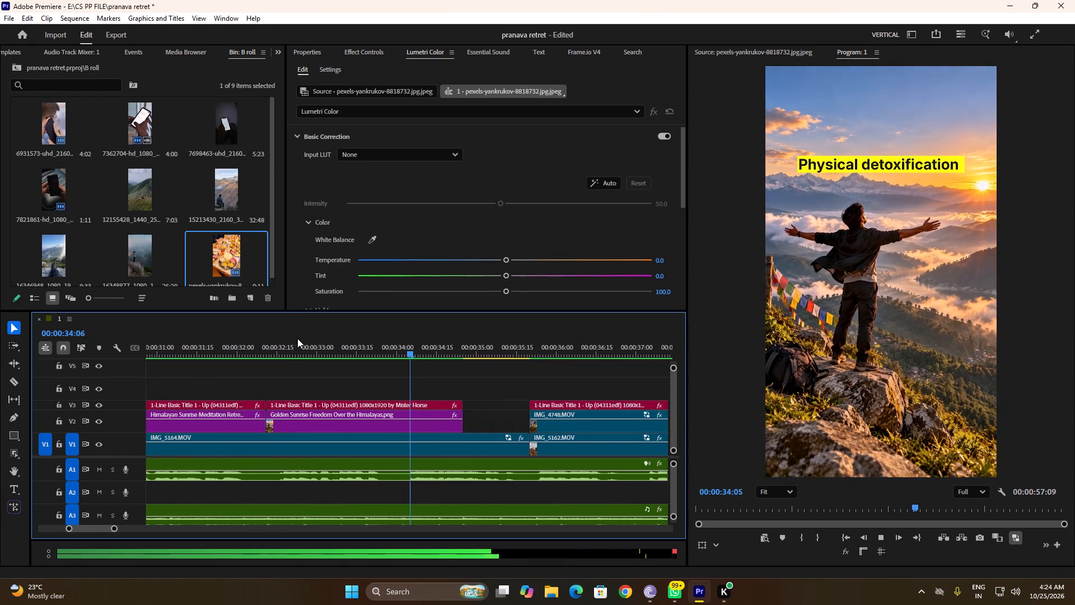
key("space")
left_click_drag(408, 352, 74, 356)
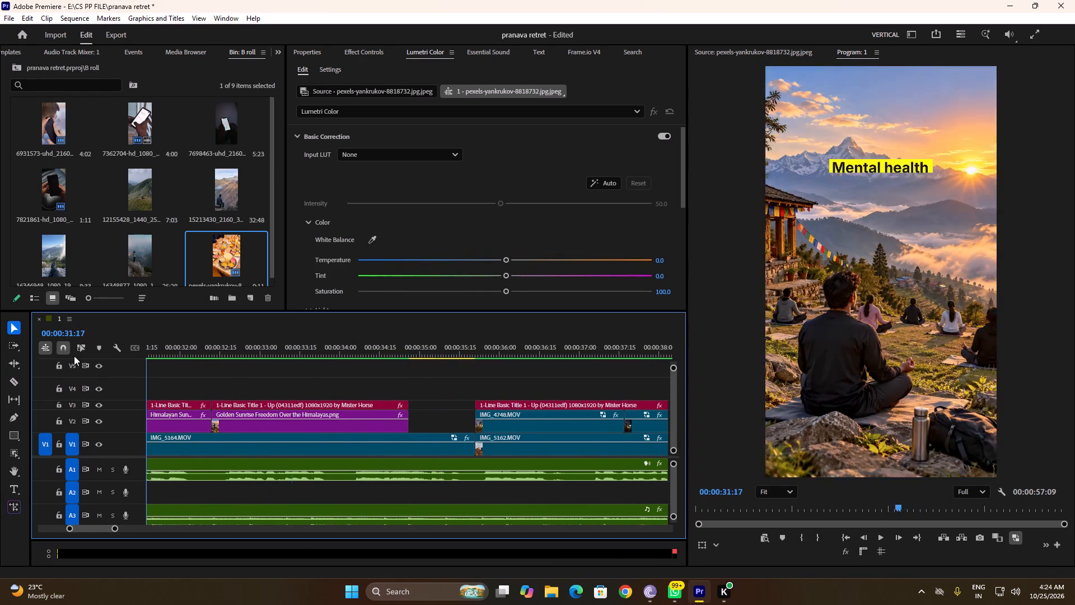
left_click_drag(74, 356, 221, 362)
key("space")
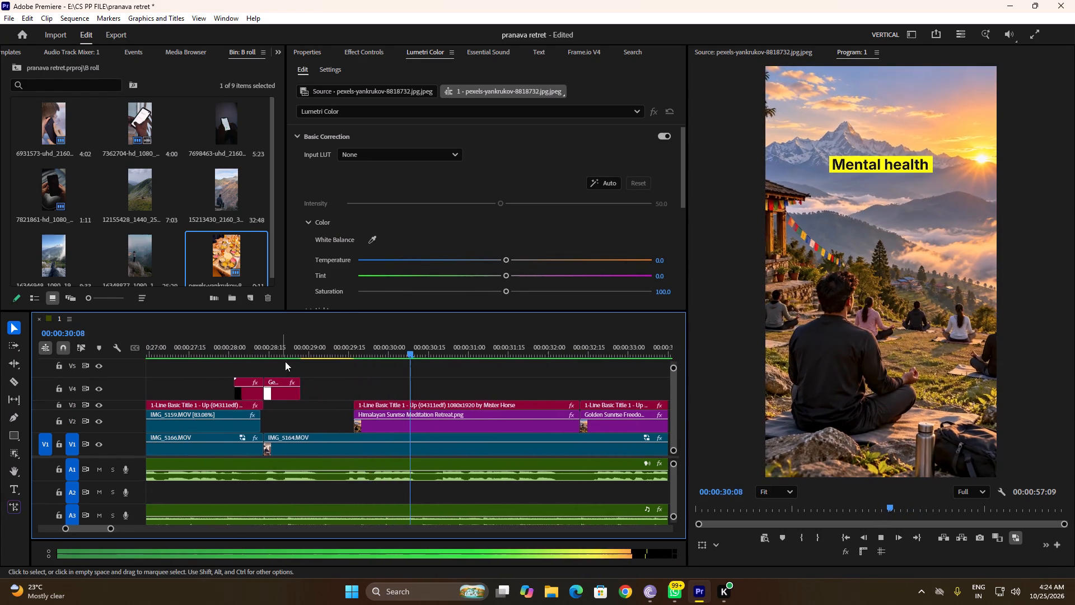
key("space")
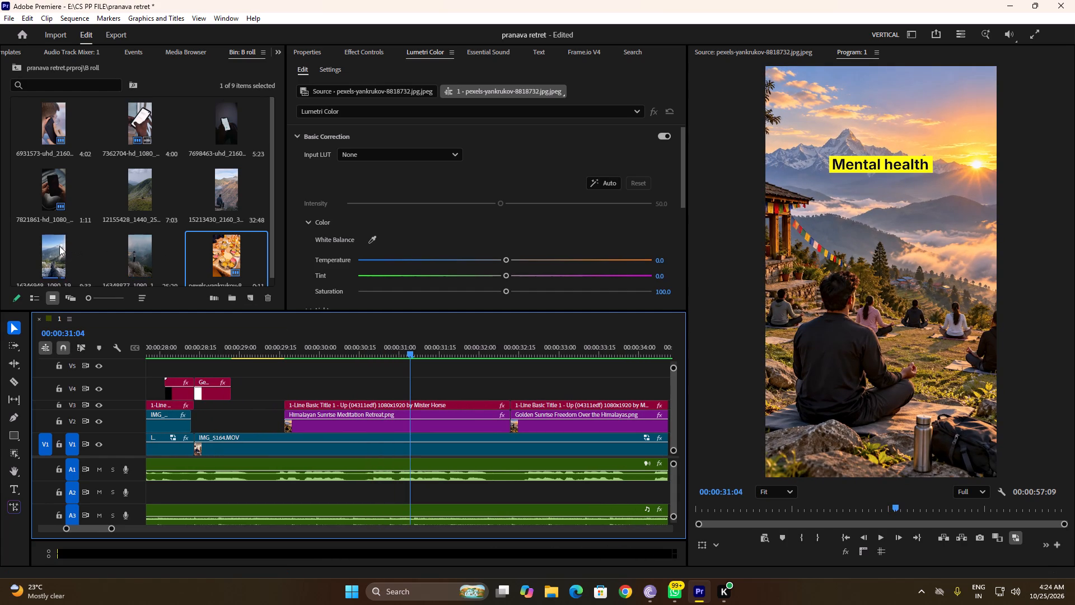
Preview clips 16346948_1080_1920_60fps and 15213430_2160_3840_60fps as B-roll candidates, replaying the Mental health section in between.
double_click(59, 246)
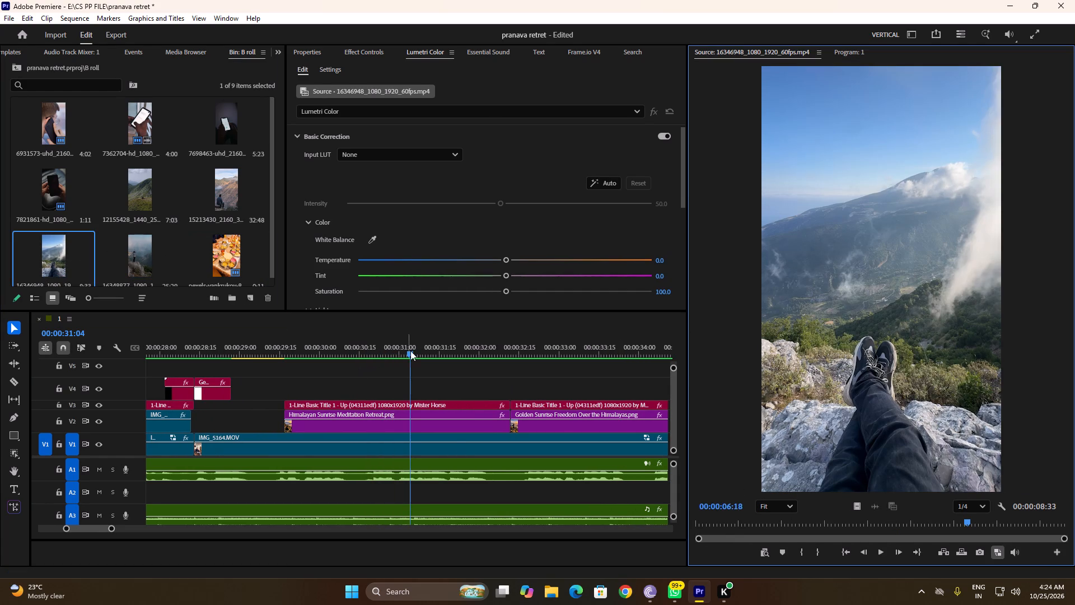
left_click_drag(413, 350, 286, 356)
key("space")
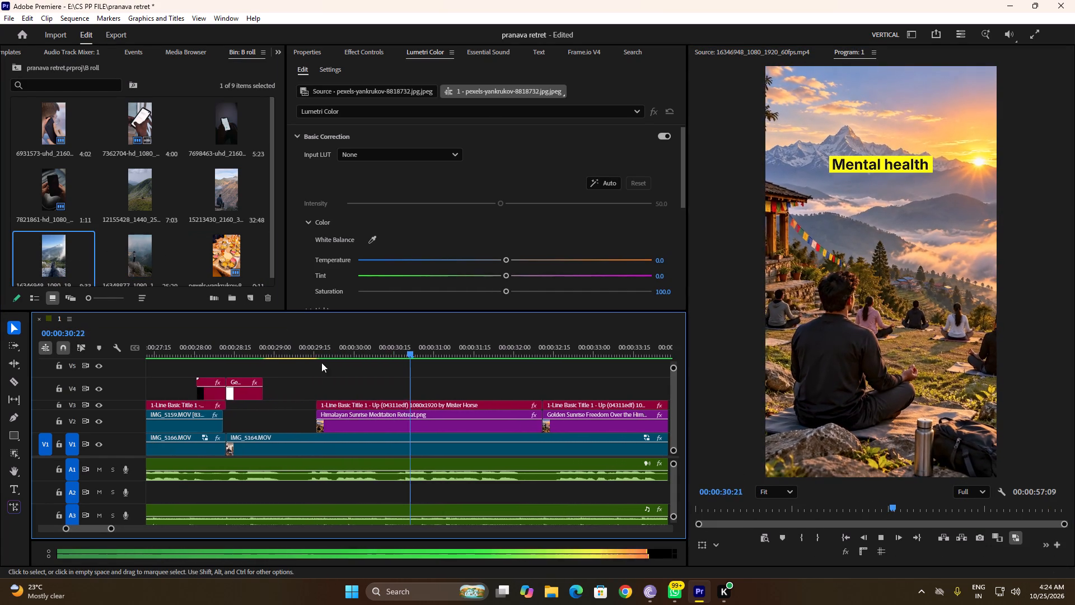
key("space")
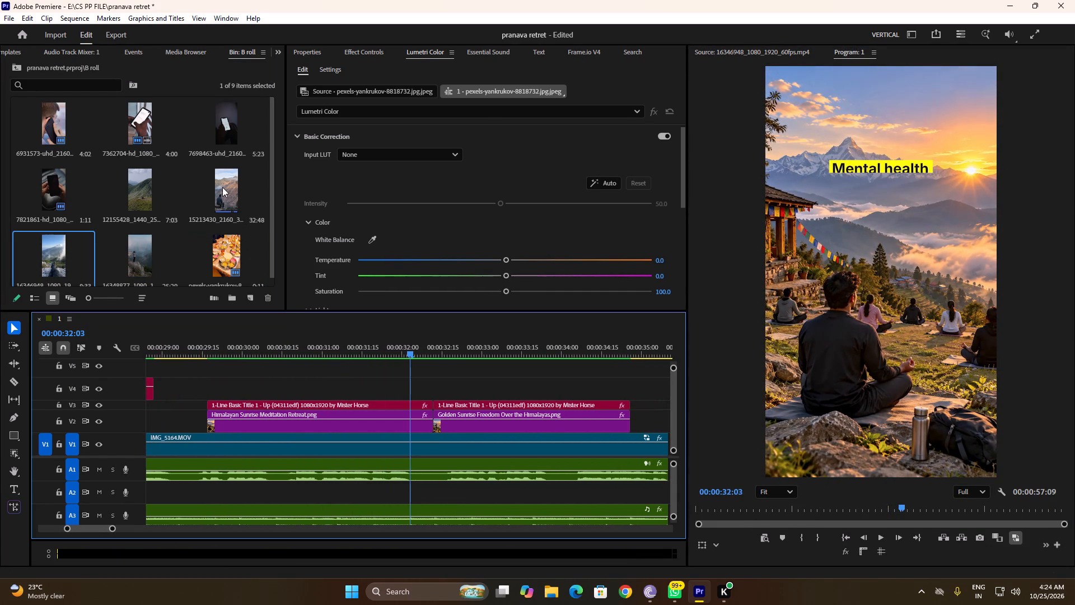
double_click(221, 187)
key("space")
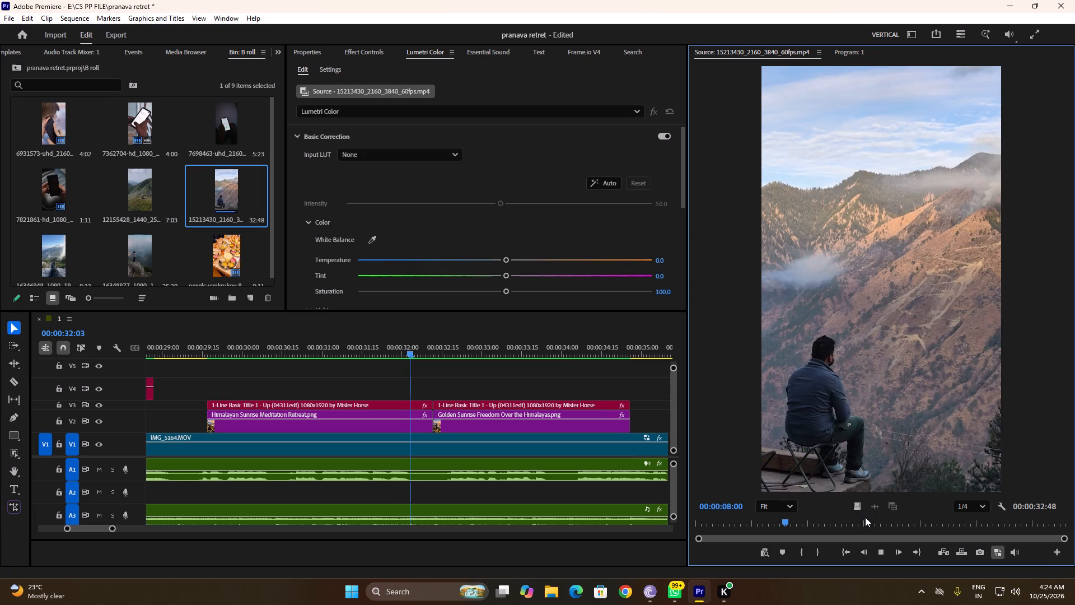
left_click_drag(782, 520, 730, 522)
Open the 12155428_1440_2560_30fps clip from the B roll bin and mark its range from 00:00:01:21 to 00:00:03:15.
scroll(131, 229, "down", 2)
double_click(137, 193)
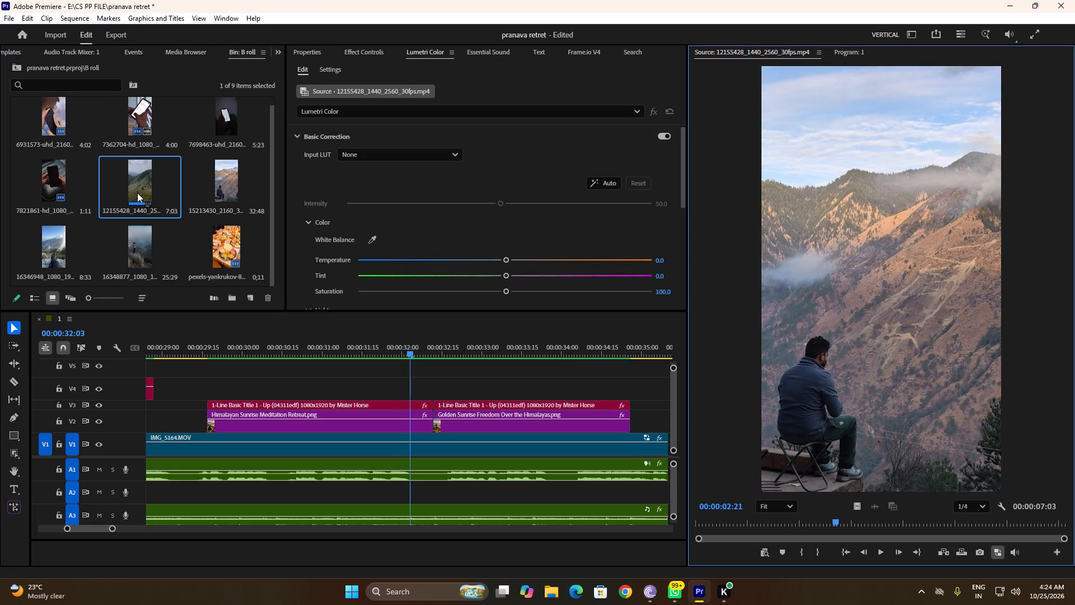
key("space")
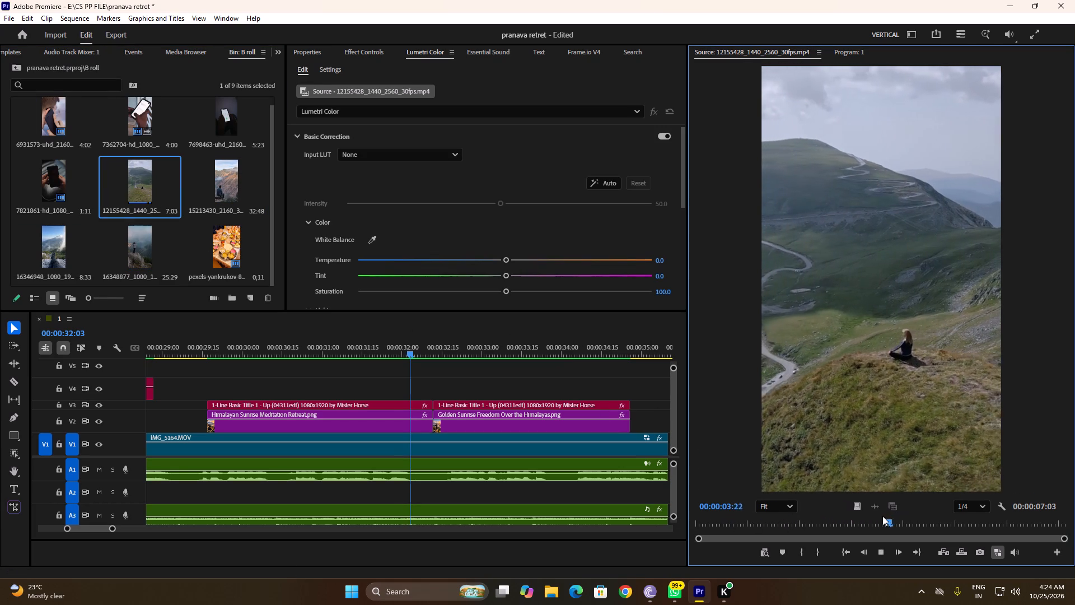
left_click_drag(884, 516, 787, 515)
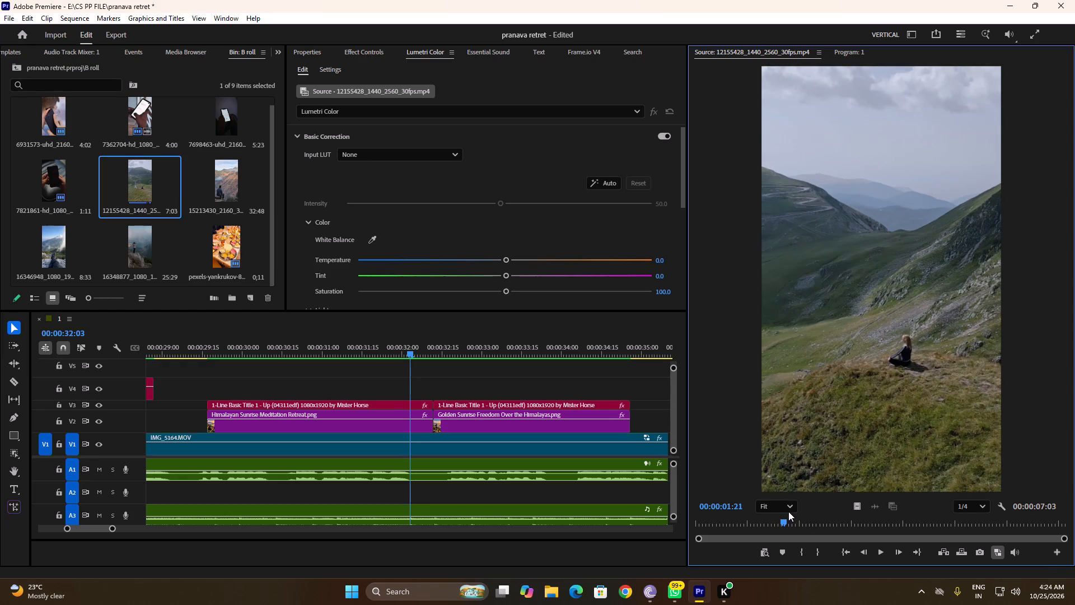
type("i")
key("space")
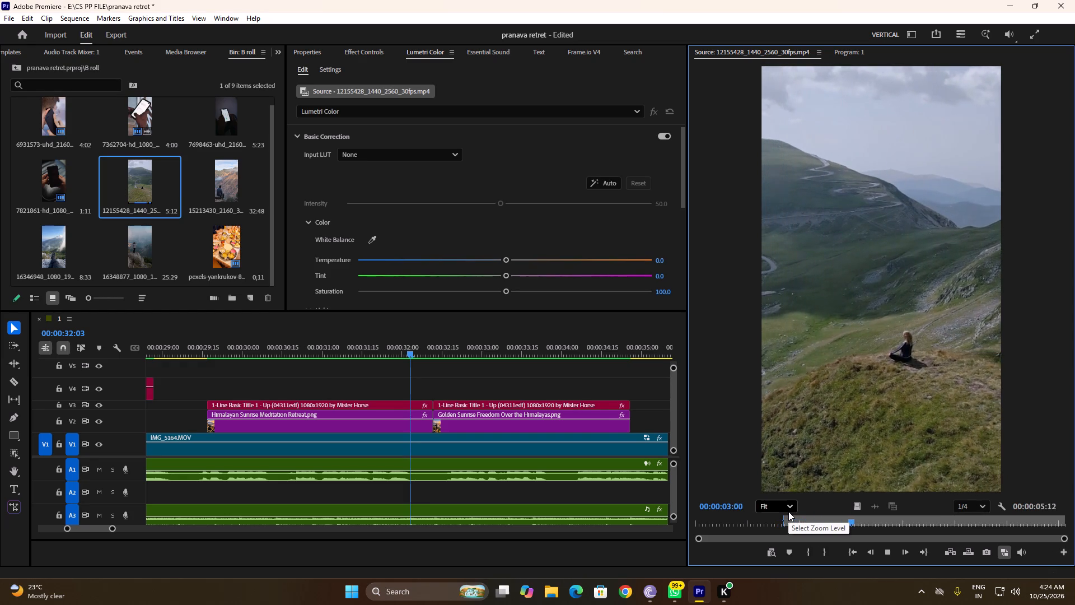
key("space")
type("o")
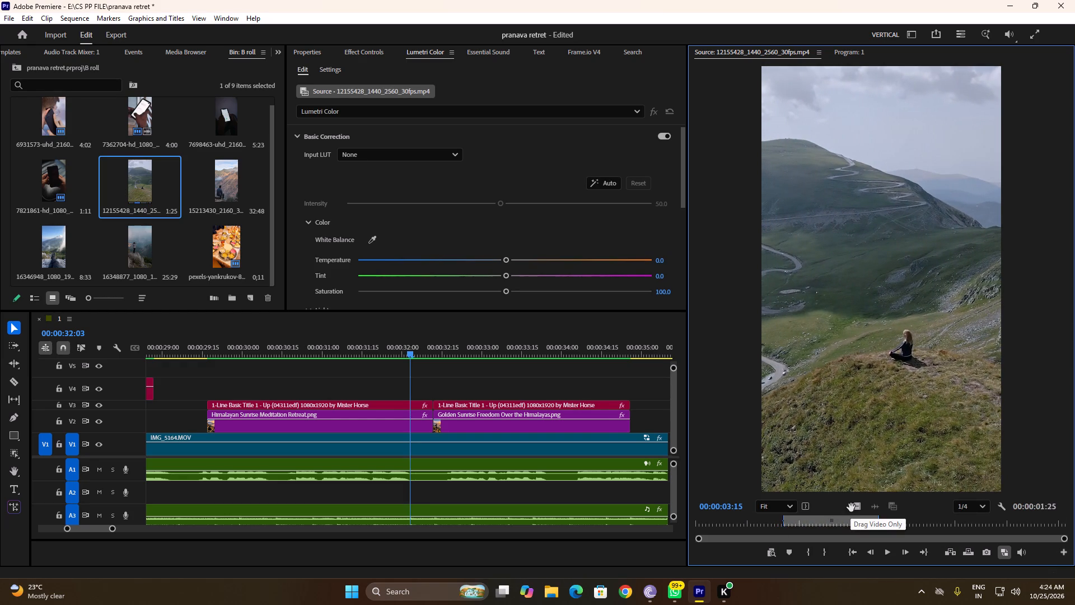
Replace the Himalayan Sunrise Meditation Retreat image on V2 with the marked clip, video only, extended to the end of the Mental health title.
left_click_drag(853, 508, 210, 424)
left_click(388, 422)
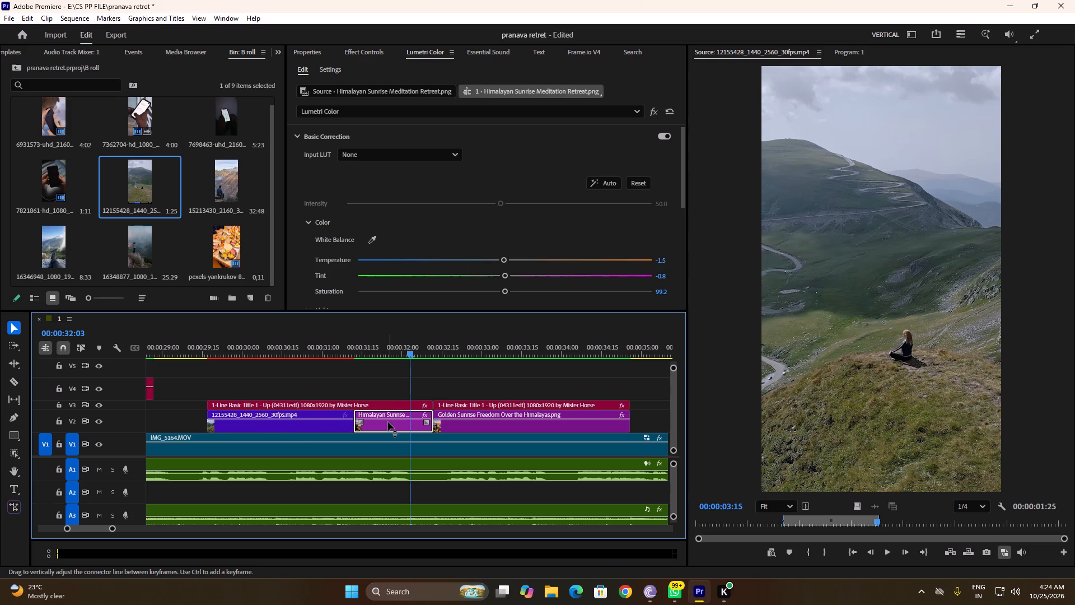
key("Delete")
left_click_drag(359, 424, 442, 426)
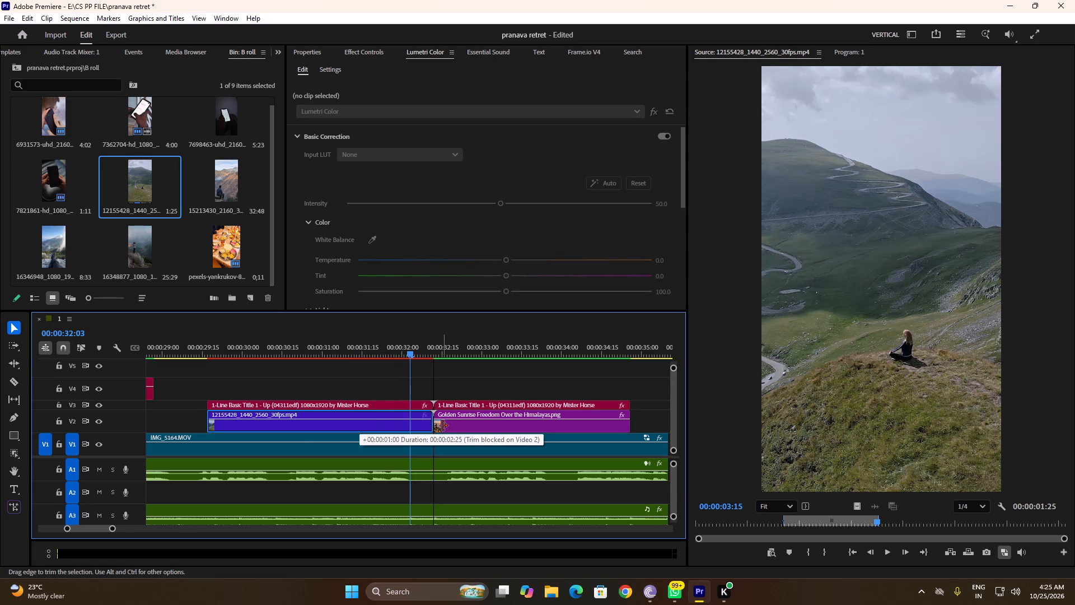
left_click_drag(442, 426, 442, 426)
left_click_drag(409, 348, 212, 356)
key("space")
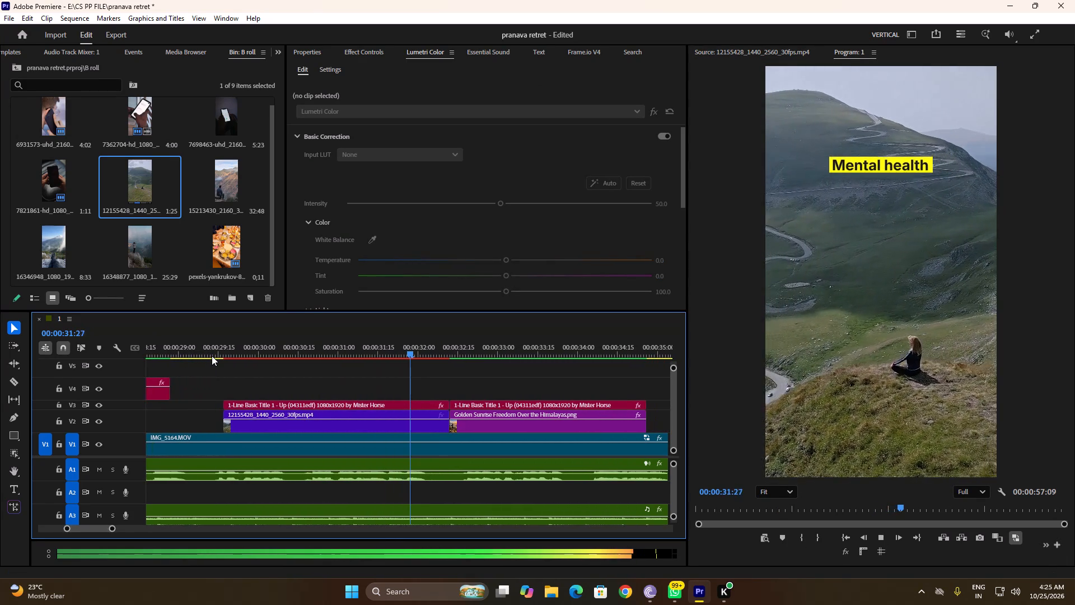
key("space")
Open the 16348877_1080_1920_60fps clip from the B roll bin and mark its range from 00:00:07:42 to 00:00:10:24.
left_click(396, 421)
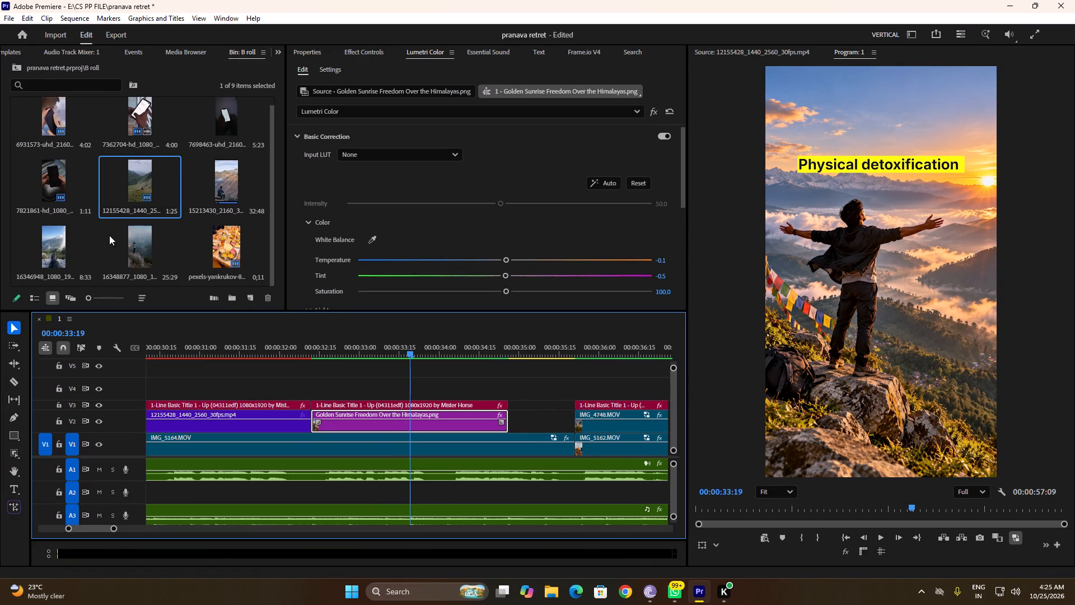
double_click(134, 238)
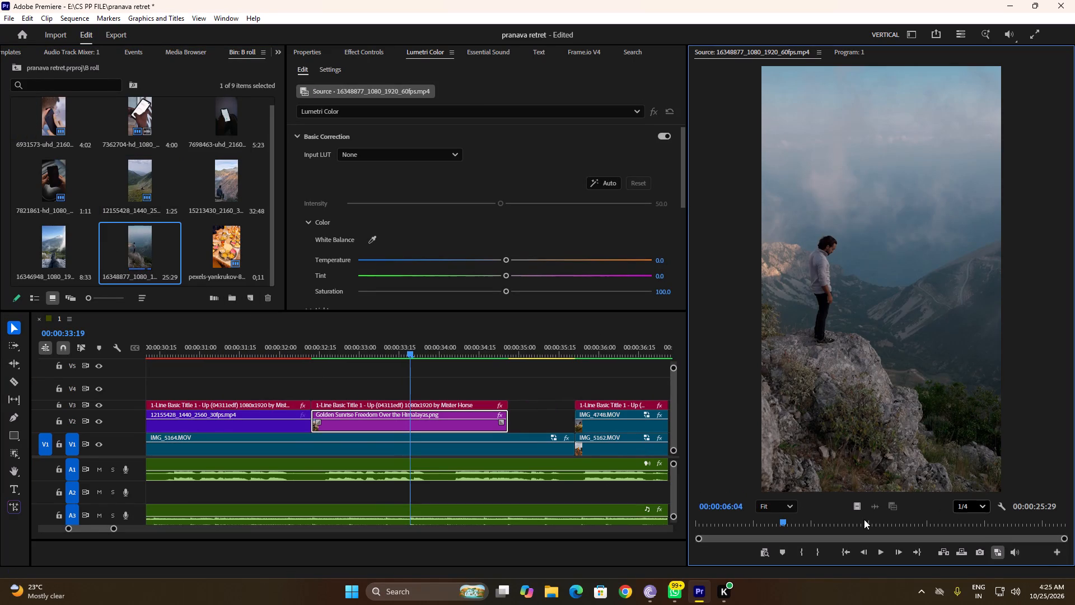
left_click_drag(786, 522, 762, 527)
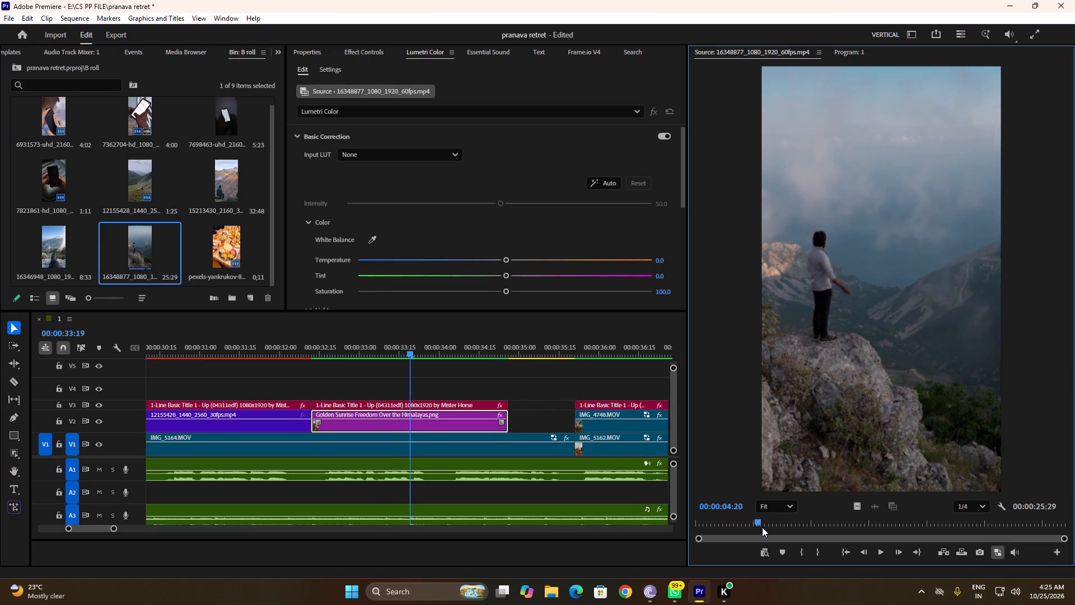
left_click_drag(762, 527, 1003, 533)
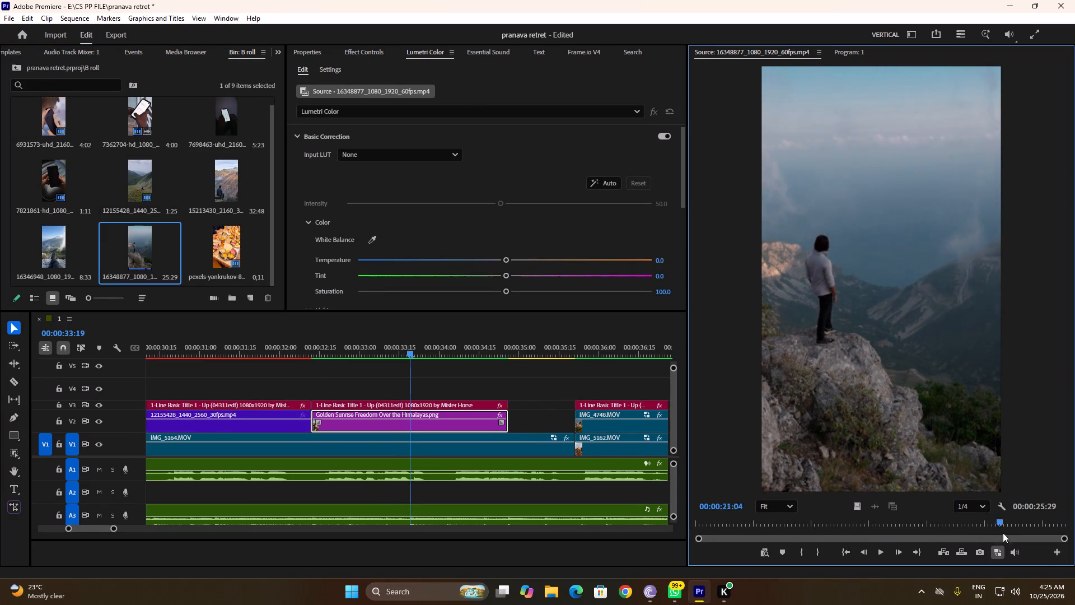
left_click_drag(1003, 533, 806, 536)
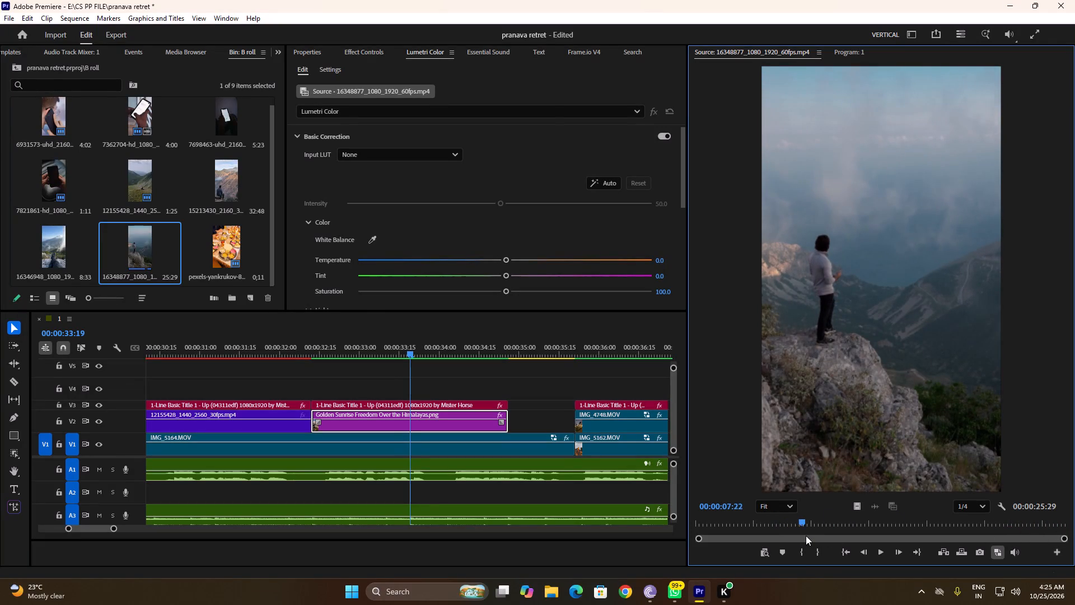
left_click_drag(806, 536, 810, 535)
key("i")
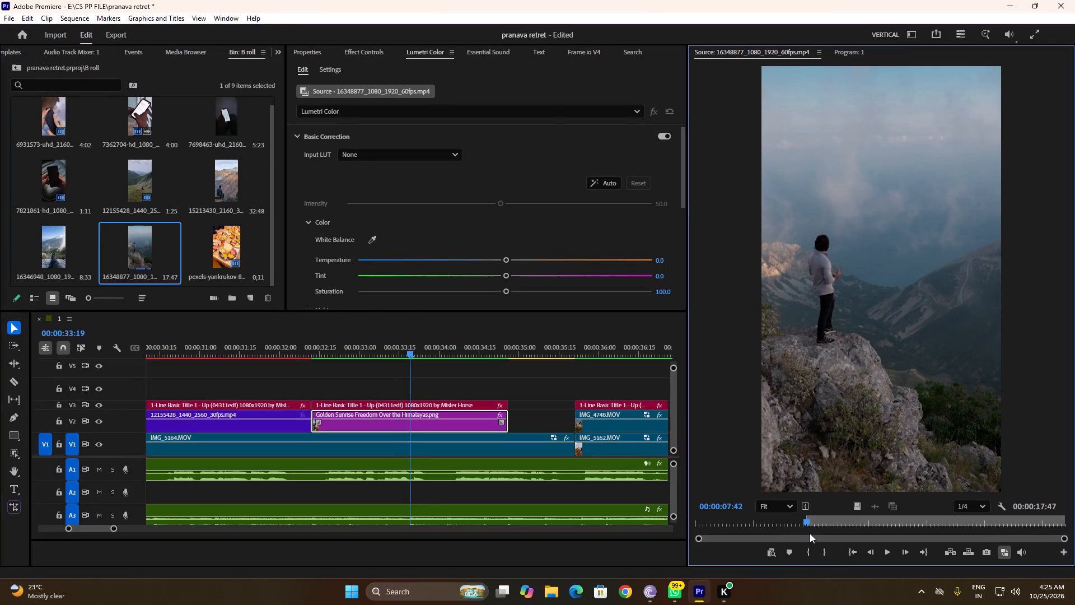
key("space")
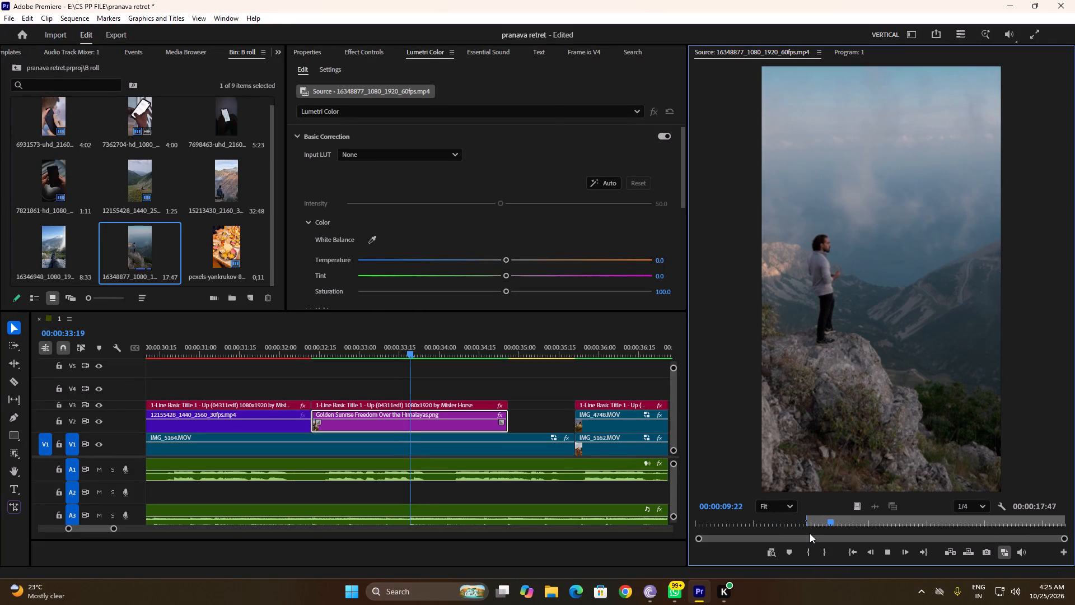
key("space")
type("o")
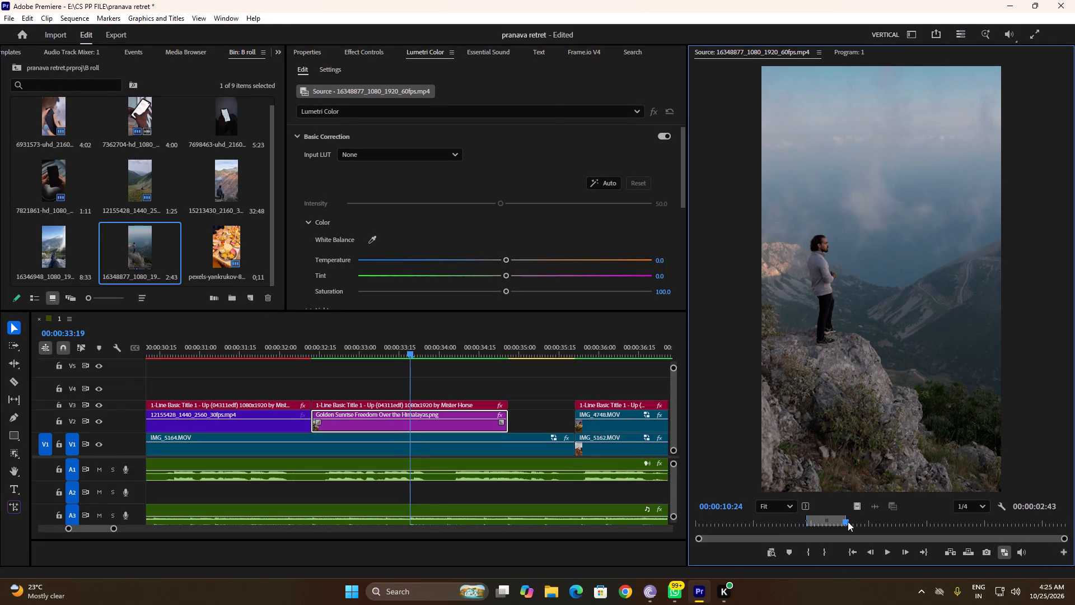
Overwrite the Golden Sunrise Freedom Over the Himalayas image on V2 with the marked clip, video only, trimmed to the Physical detoxification title's end.
left_click_drag(853, 508, 335, 426)
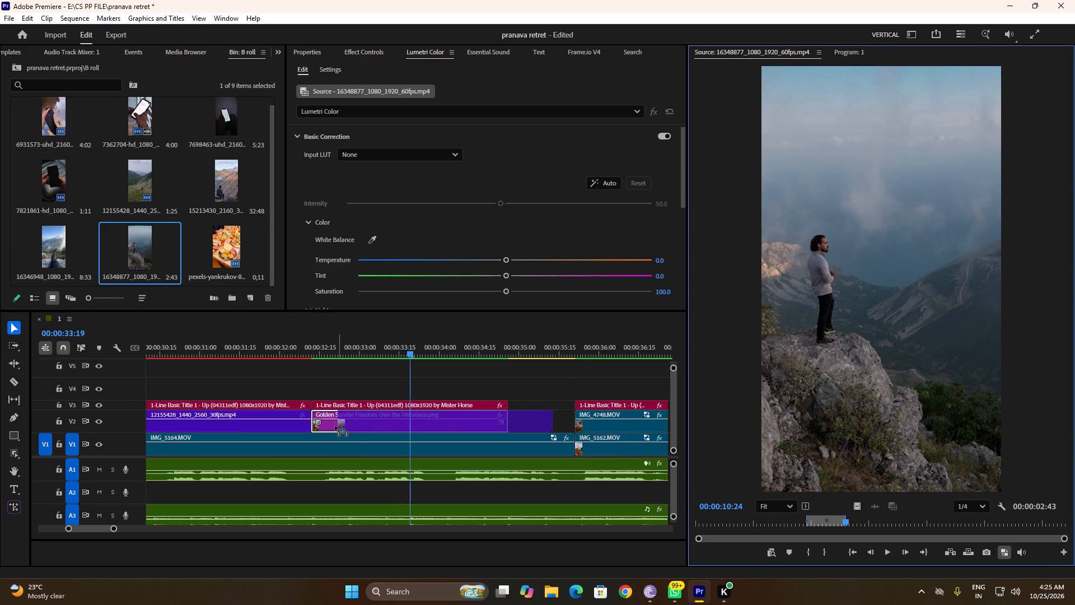
left_click_drag(335, 426, 317, 425)
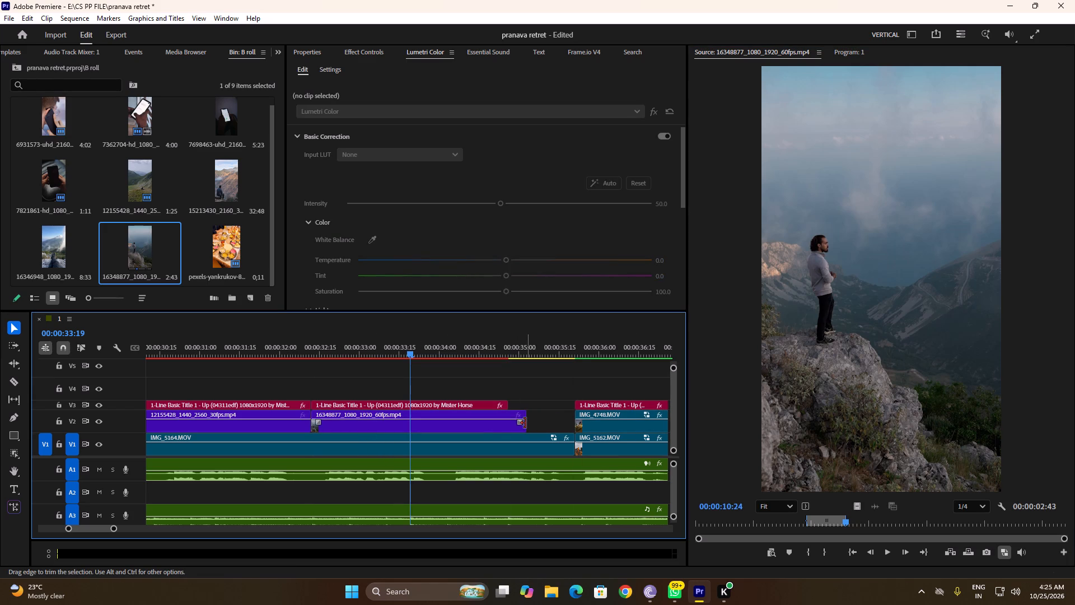
left_click_drag(525, 423, 507, 422)
Play back the Physical detoxification section and trim its title on V3 and the clip on V2 to end at 00:00:34:14.
key("space")
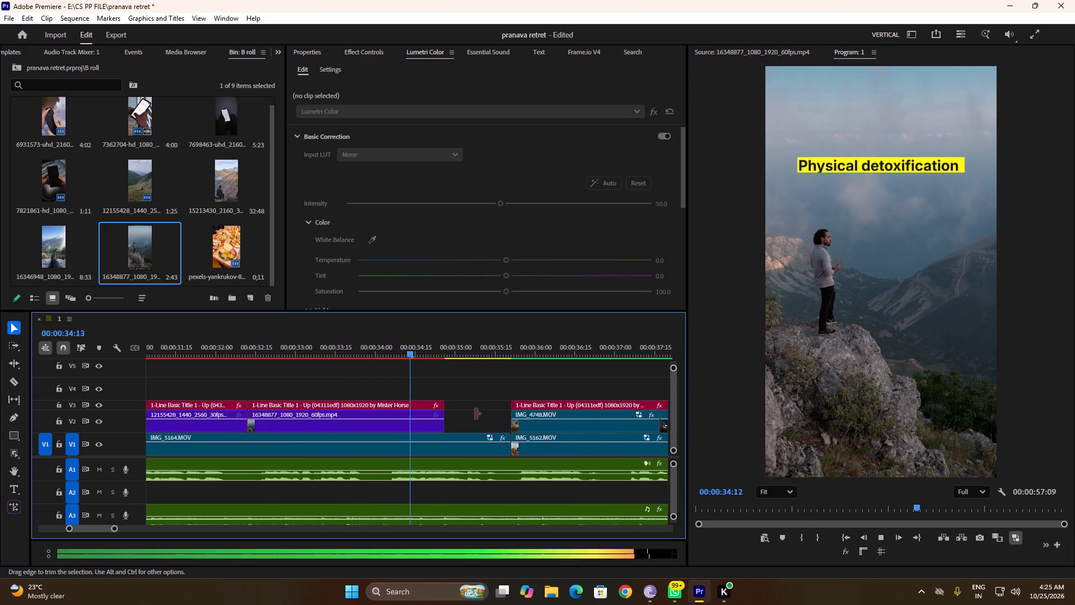
key("space")
key("space")
key("space")
left_click_drag(403, 348, 345, 348)
key("space")
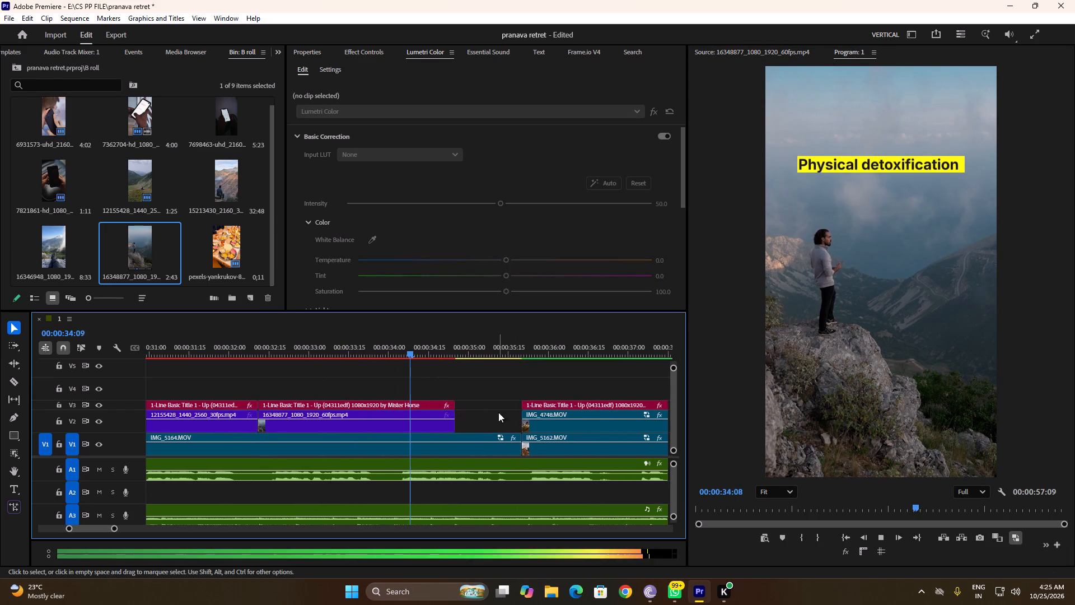
key("space")
left_click_drag(440, 408, 414, 406)
left_click_drag(446, 426, 424, 422)
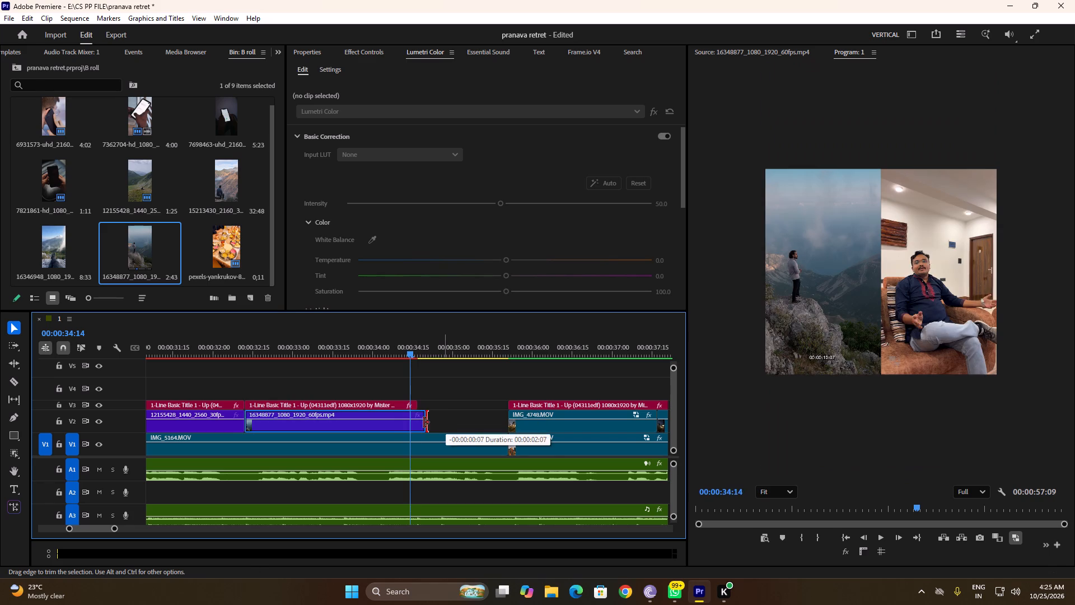
left_click_drag(424, 422, 415, 421)
left_click_drag(420, 408, 415, 407)
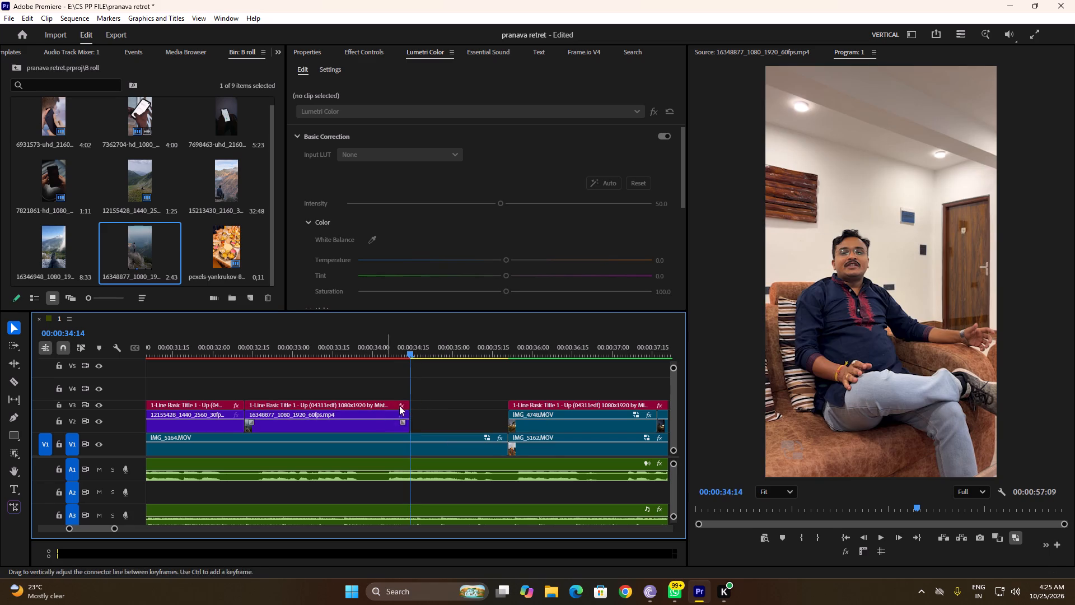
Open the 15213430_2160_3840_60fps clip from the B roll bin and mark its range from 00:00:21:29 to 00:00:24:02.
double_click(219, 177)
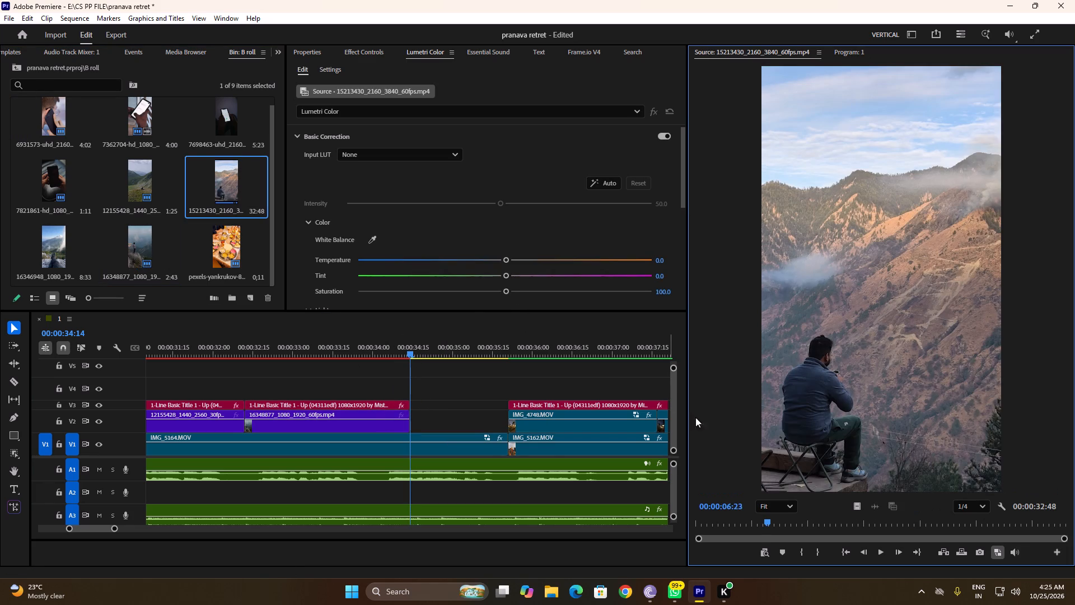
left_click_drag(766, 519, 743, 520)
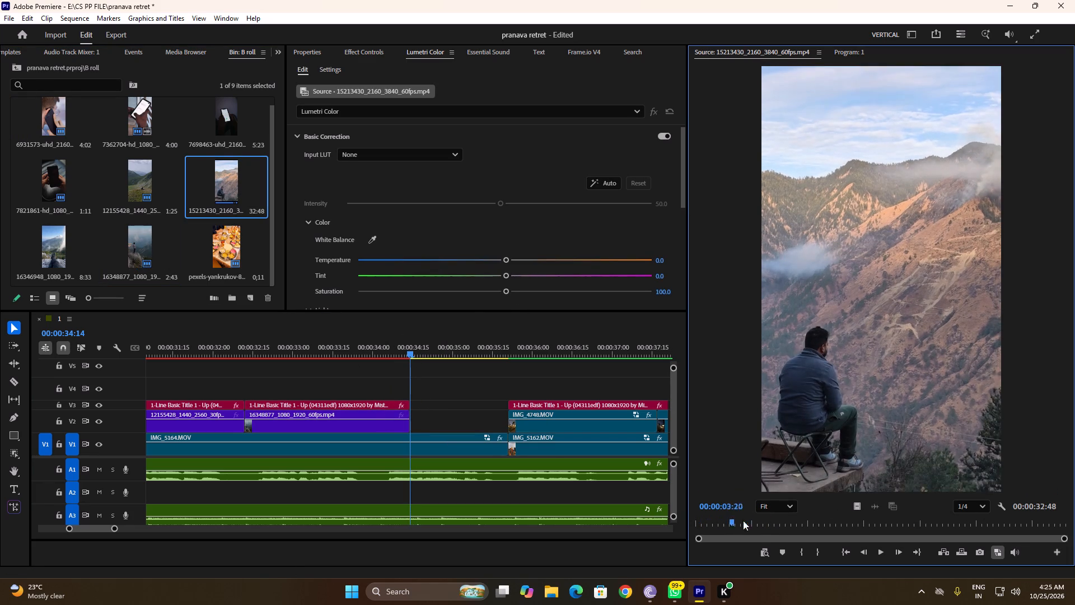
left_click_drag(743, 520, 853, 530)
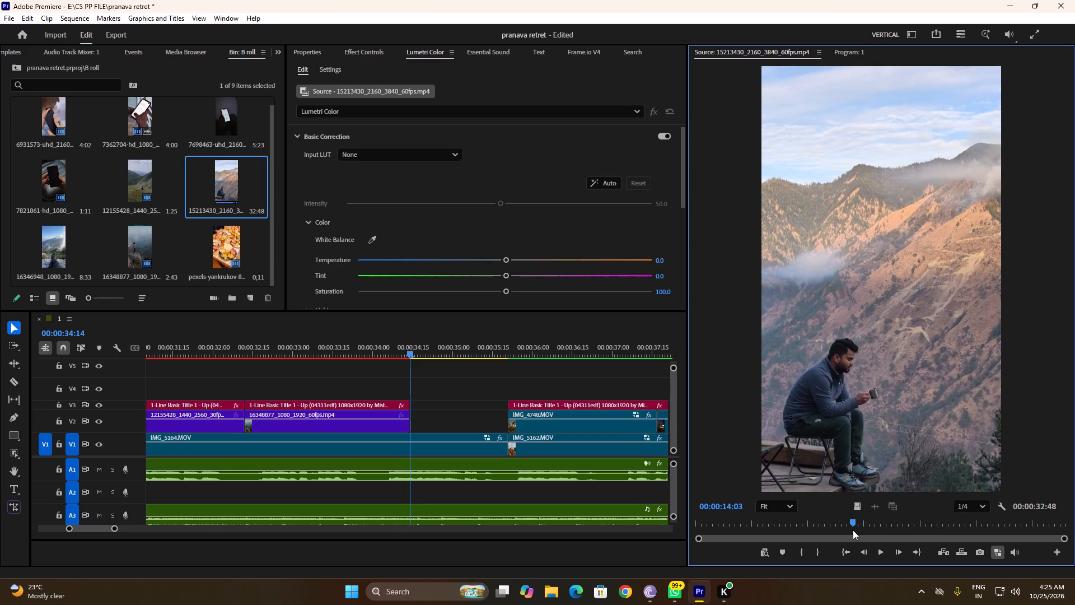
left_click_drag(853, 530, 808, 529)
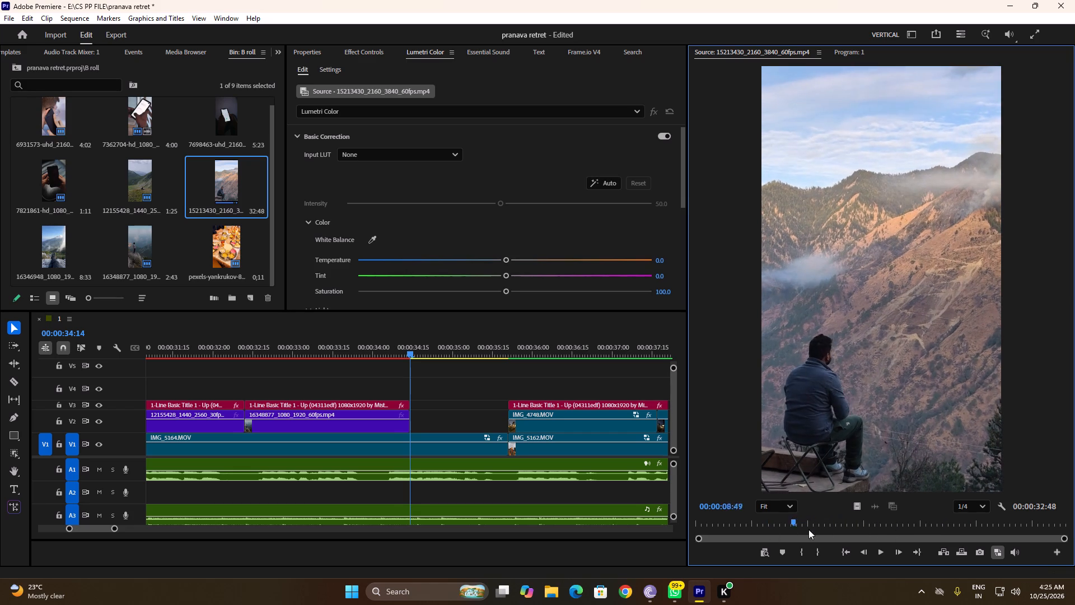
left_click_drag(808, 529, 947, 532)
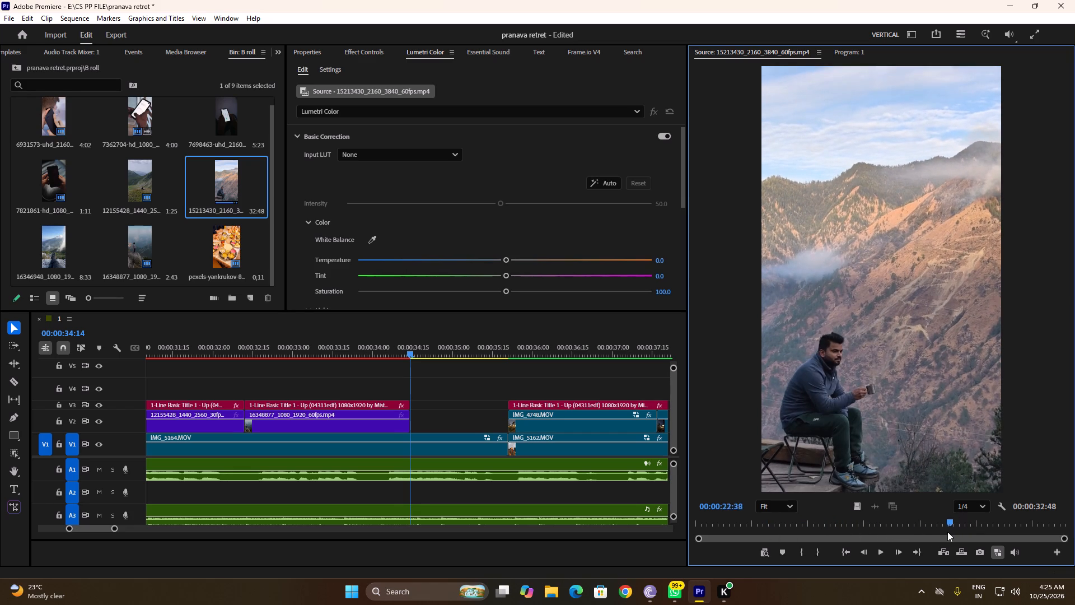
left_click_drag(947, 532, 905, 532)
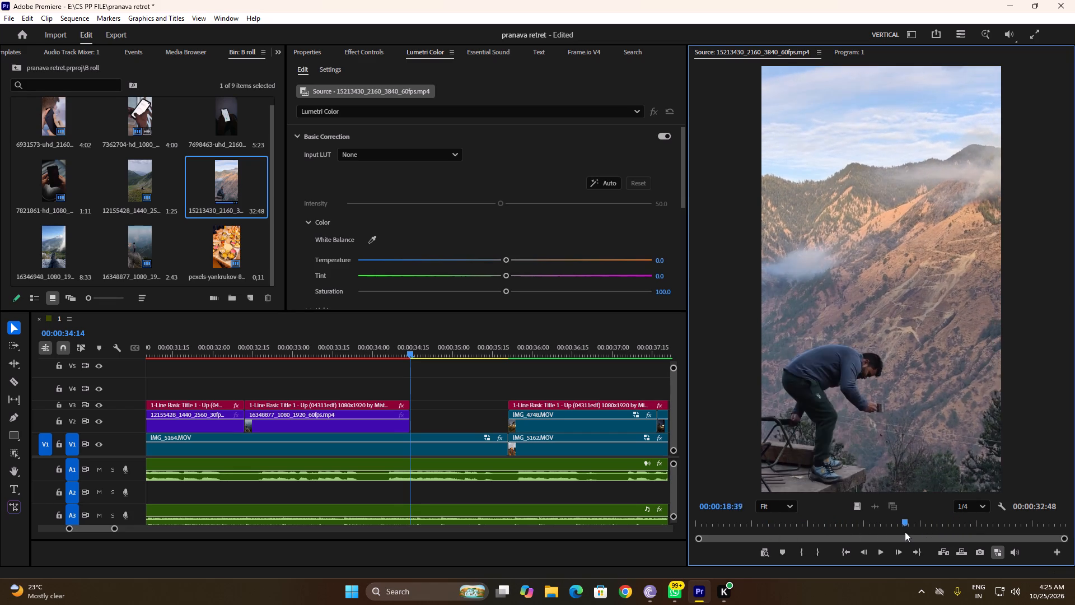
left_click_drag(905, 532, 936, 531)
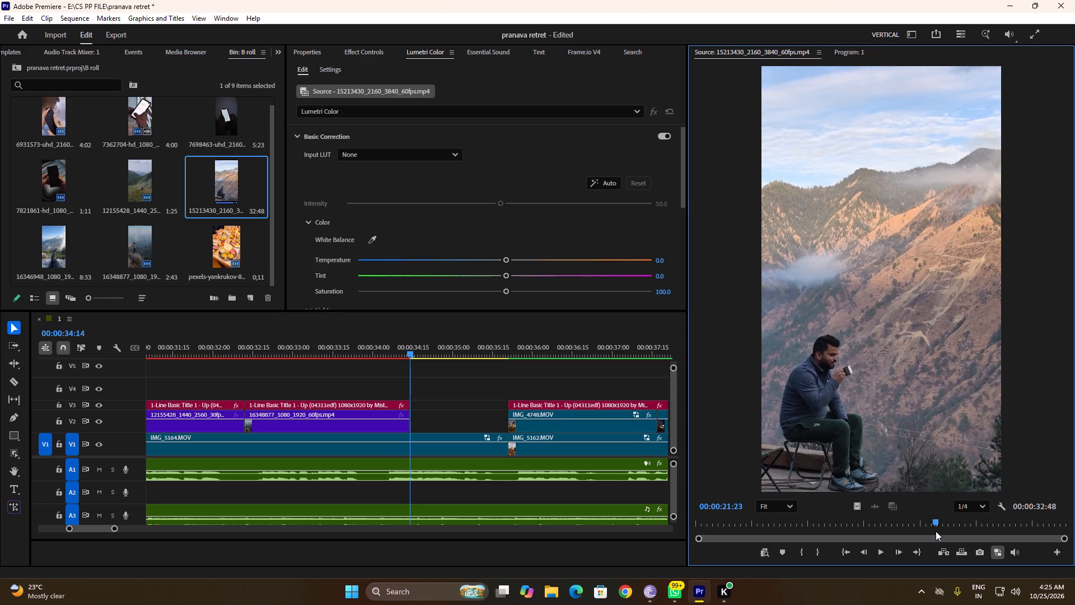
left_click_drag(936, 531, 936, 531)
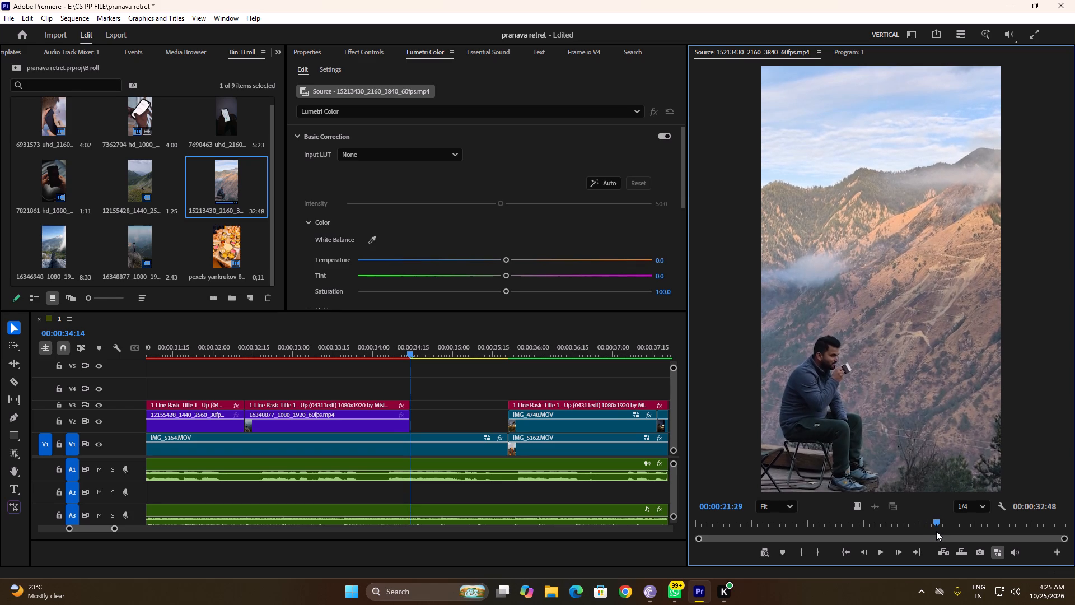
type("i")
key("space")
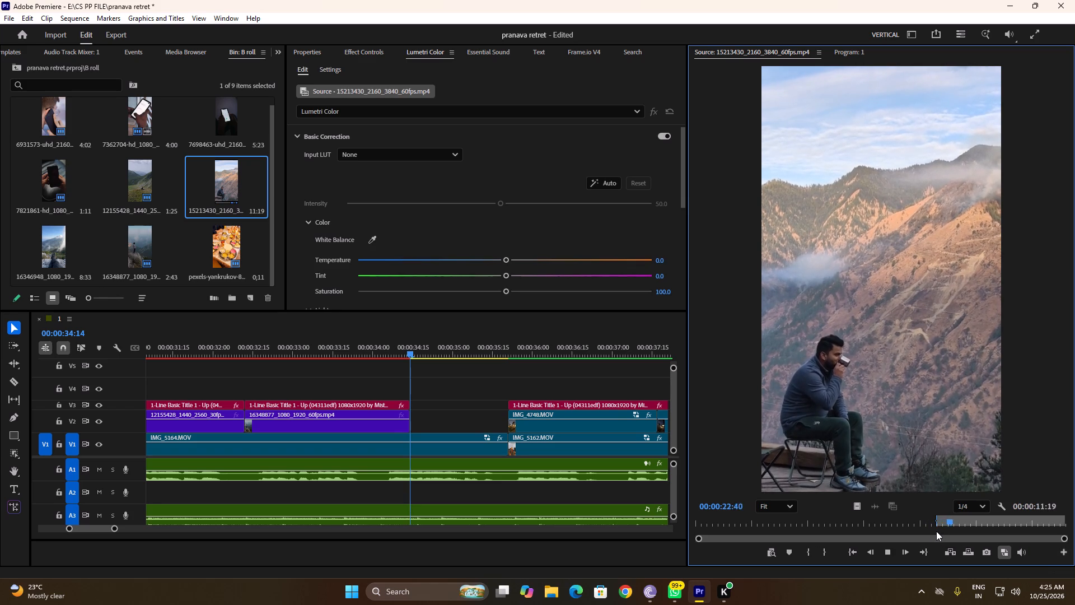
key("space")
type("o")
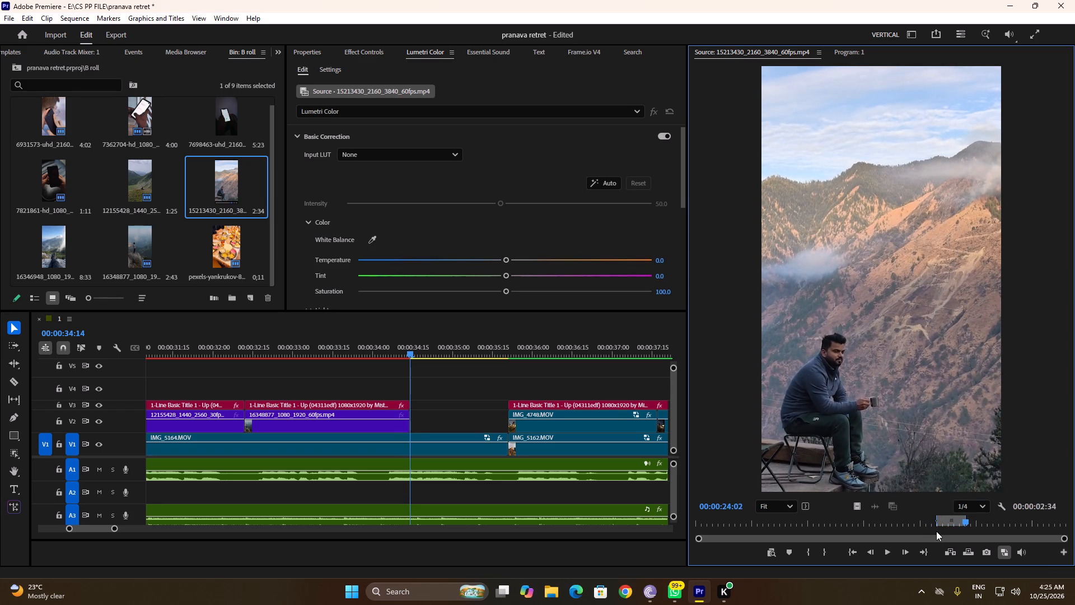
Place the marked clip, video only, on V2 at 00:00:34:14, trimmed to end where the IMG_4748 clip starts.
left_click_drag(860, 509, 400, 392)
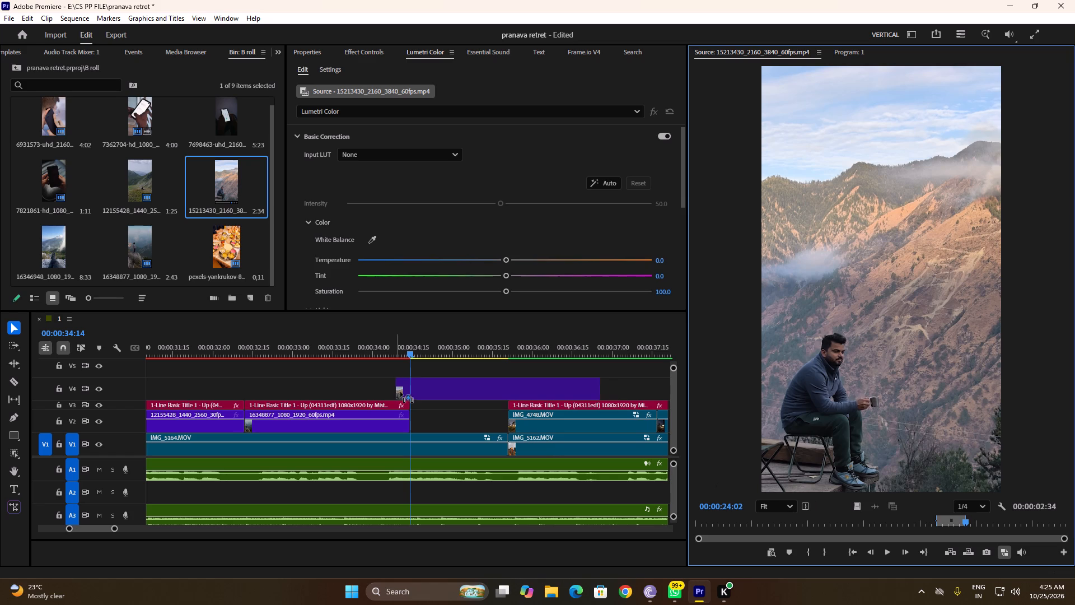
left_click_drag(400, 392, 405, 393)
left_click_drag(613, 394, 506, 387)
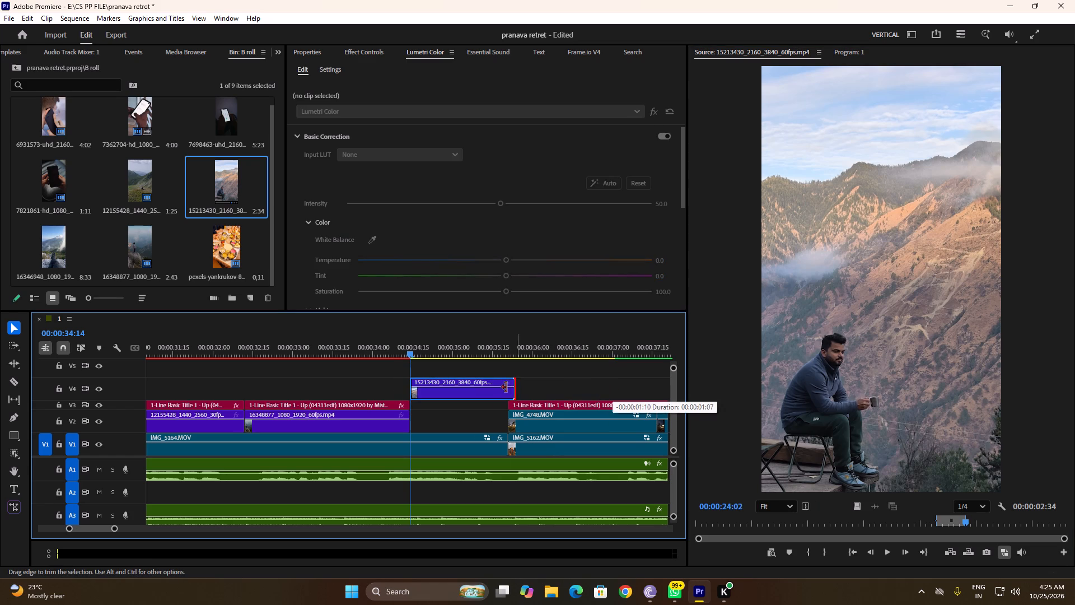
left_click_drag(506, 387, 502, 387)
left_click(457, 392)
left_click_drag(449, 397, 450, 416, "shift")
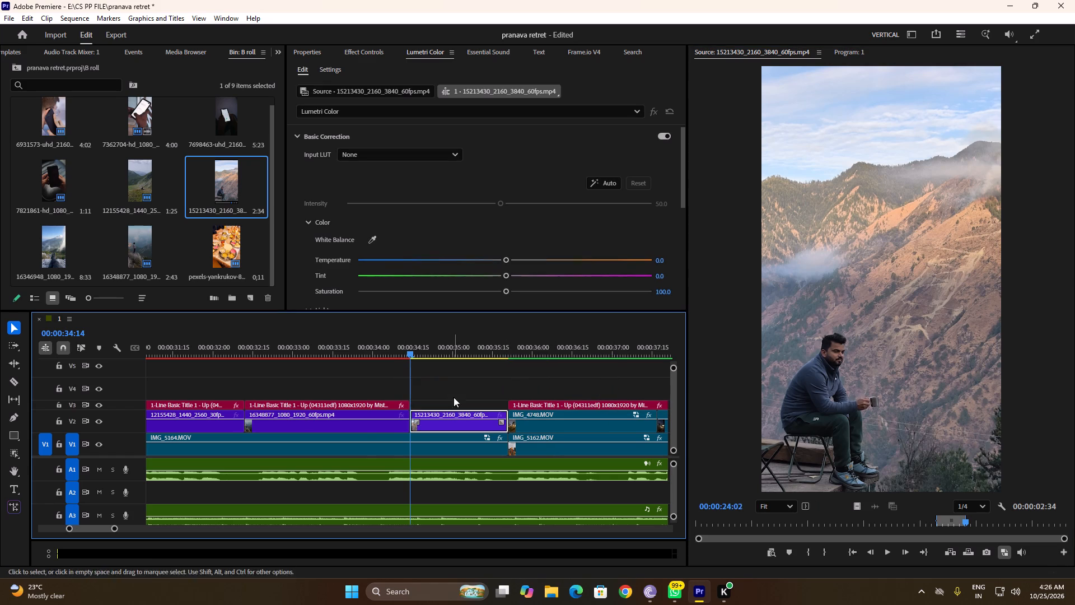
Apply Fill frame to the 15213430 clip on V2 and play back the section around it.
left_click_drag(414, 339, 354, 339)
key("space")
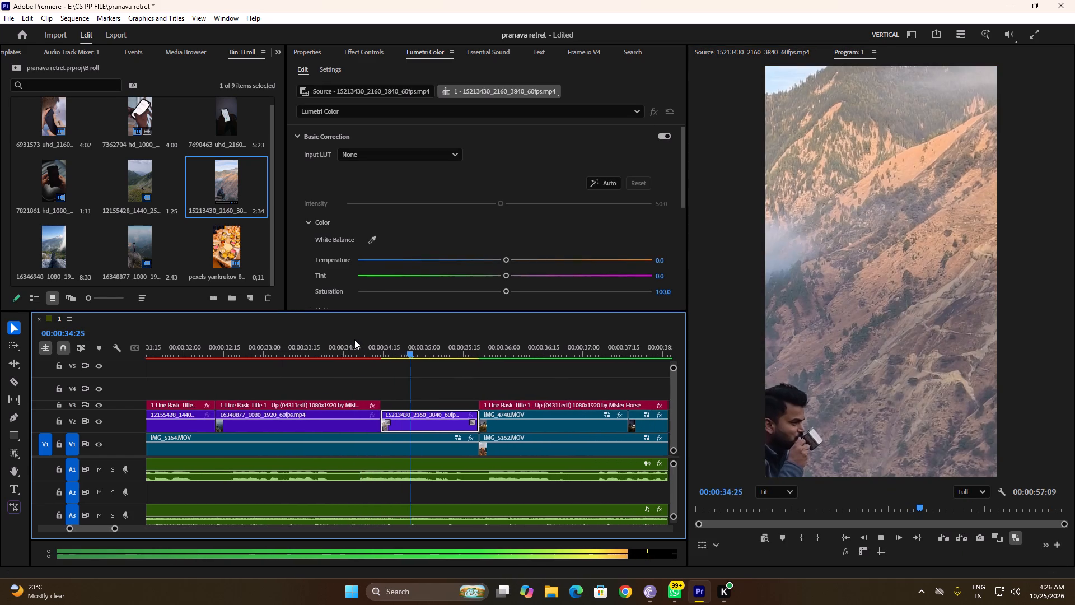
key("space")
right_click(426, 417)
left_click(471, 472)
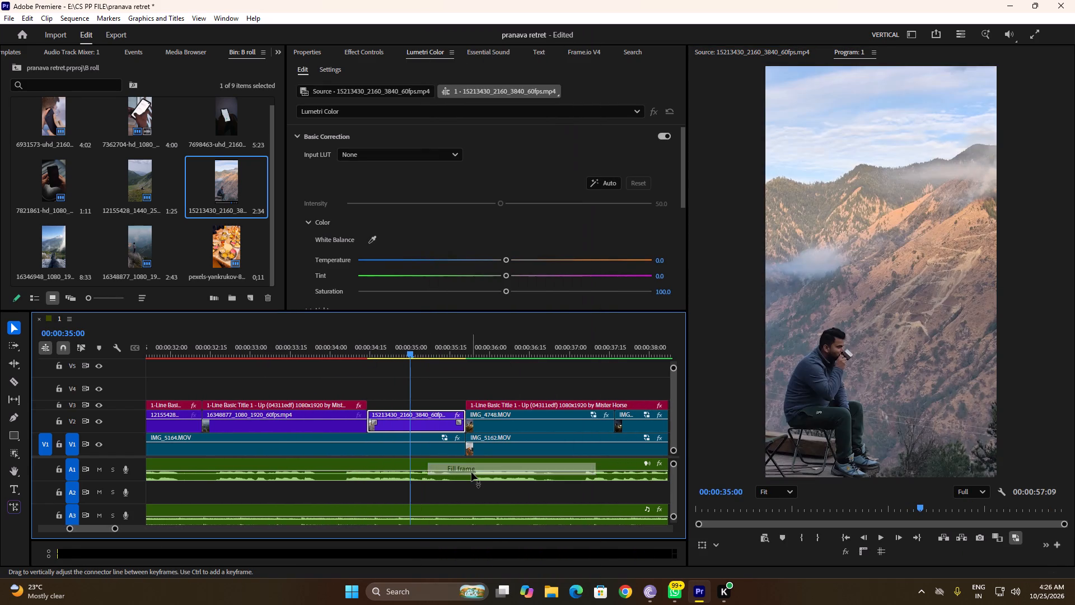
key("space")
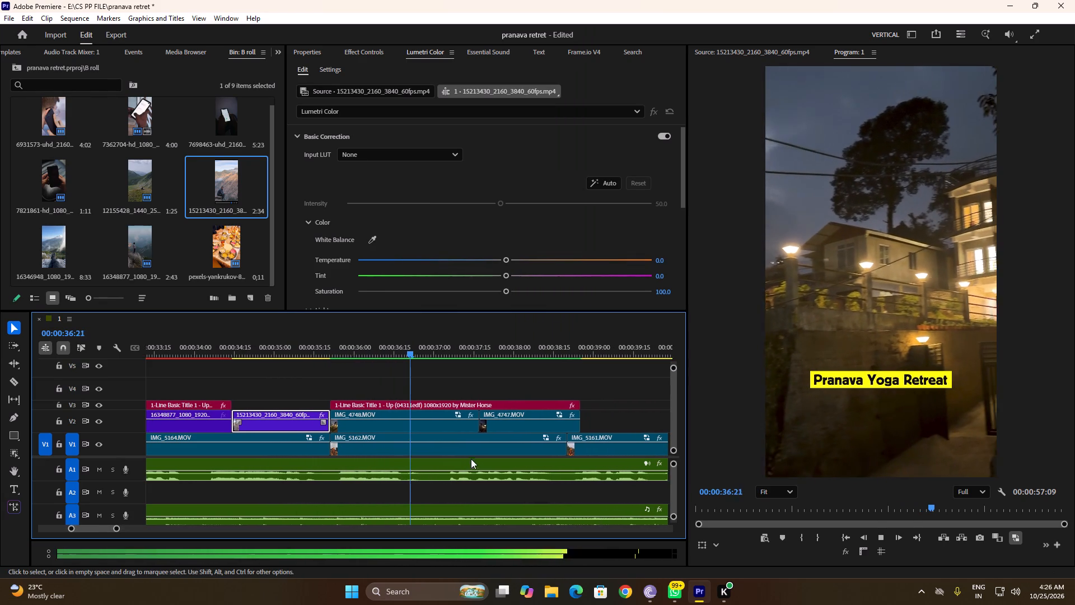
key("space")
left_click_drag(407, 350, 146, 350)
key("space")
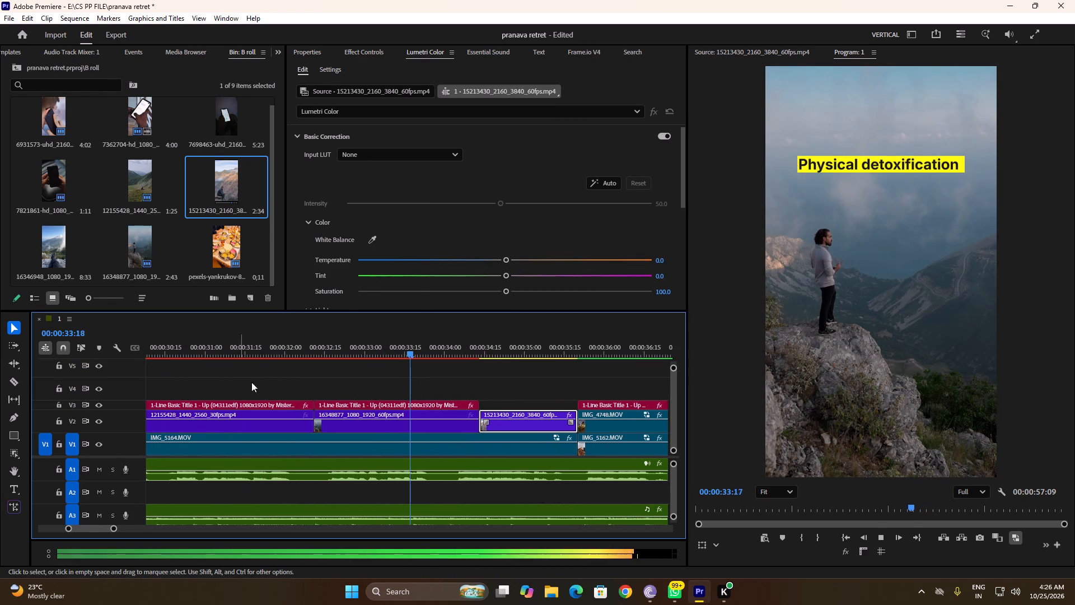
key("space")
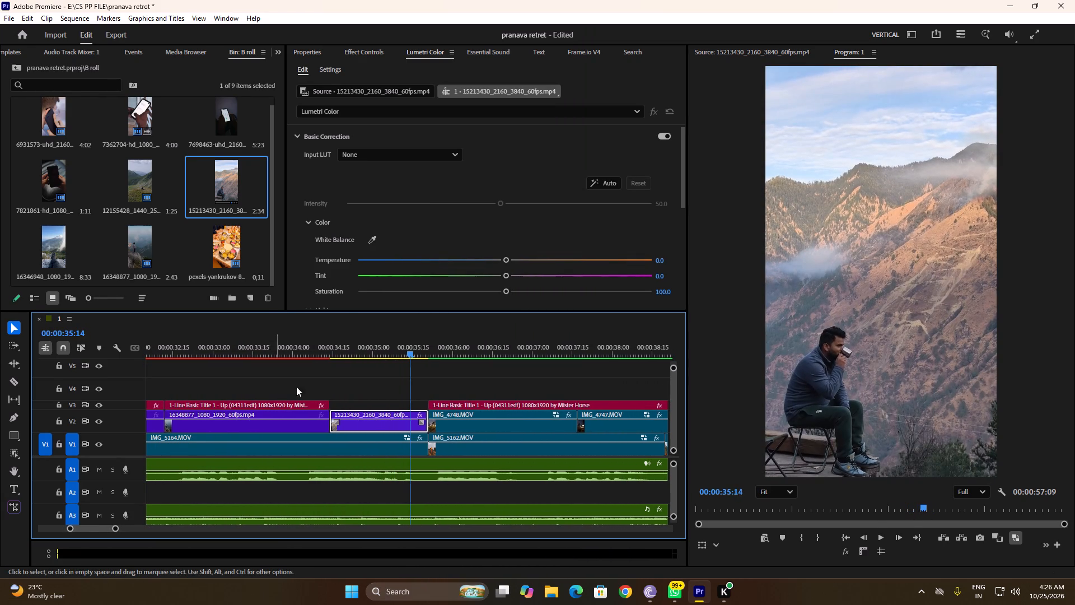
Duplicate the Physical detoxification title onto V3 above the 15213430 clip, trimmed to that clip's length.
scroll(302, 401, "down", 6, "alt")
left_click(272, 404)
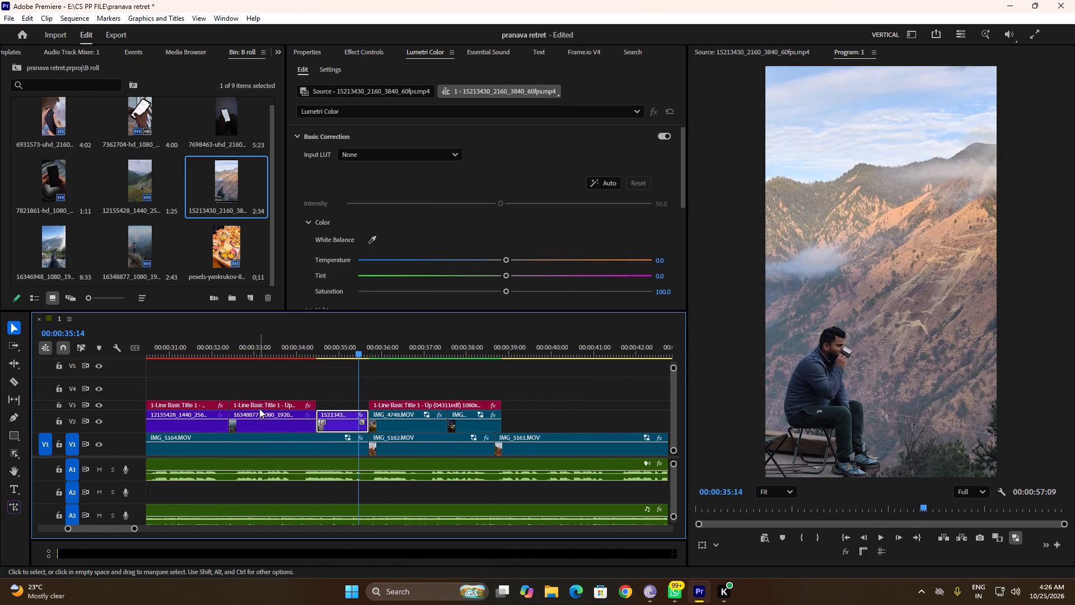
left_click(259, 407)
left_click_drag(260, 406, 344, 395, "alt")
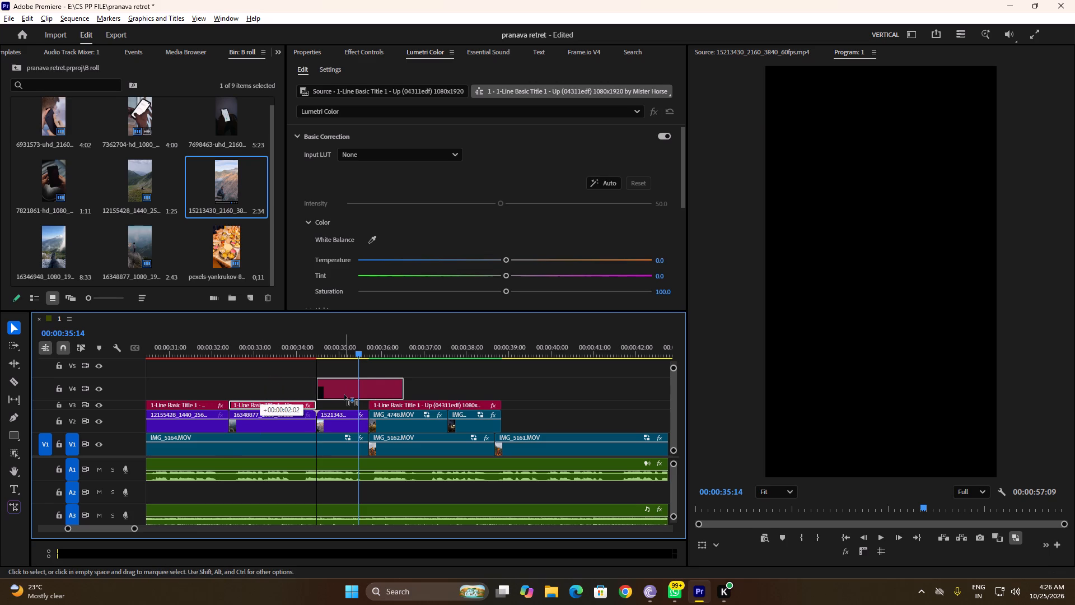
left_click_drag(344, 395, 342, 395, "alt")
left_click_drag(403, 394, 367, 394)
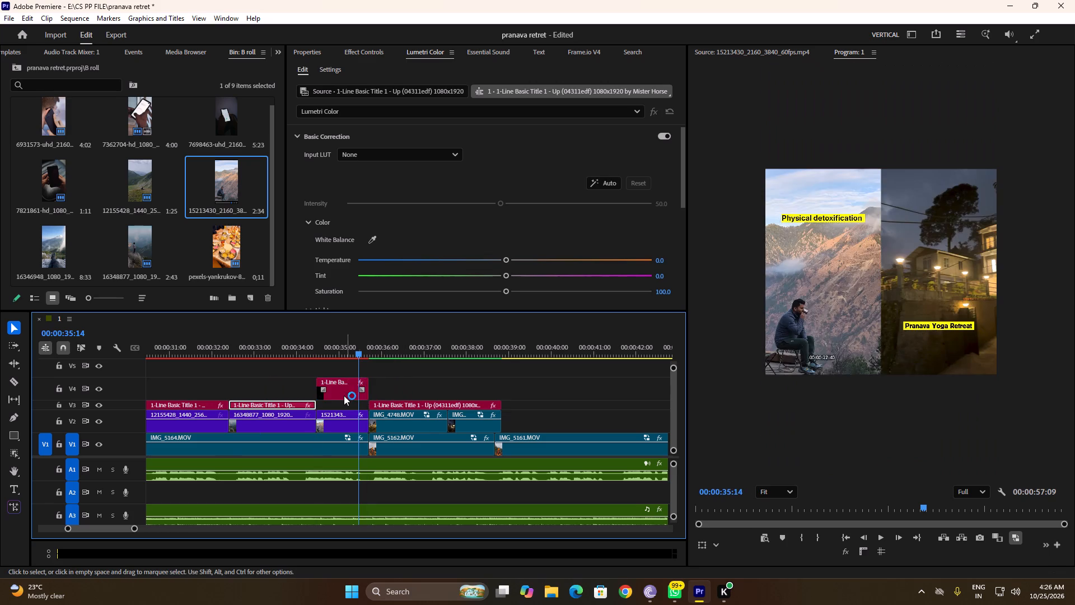
left_click(340, 395)
left_click_drag(343, 395, 343, 403, "shift")
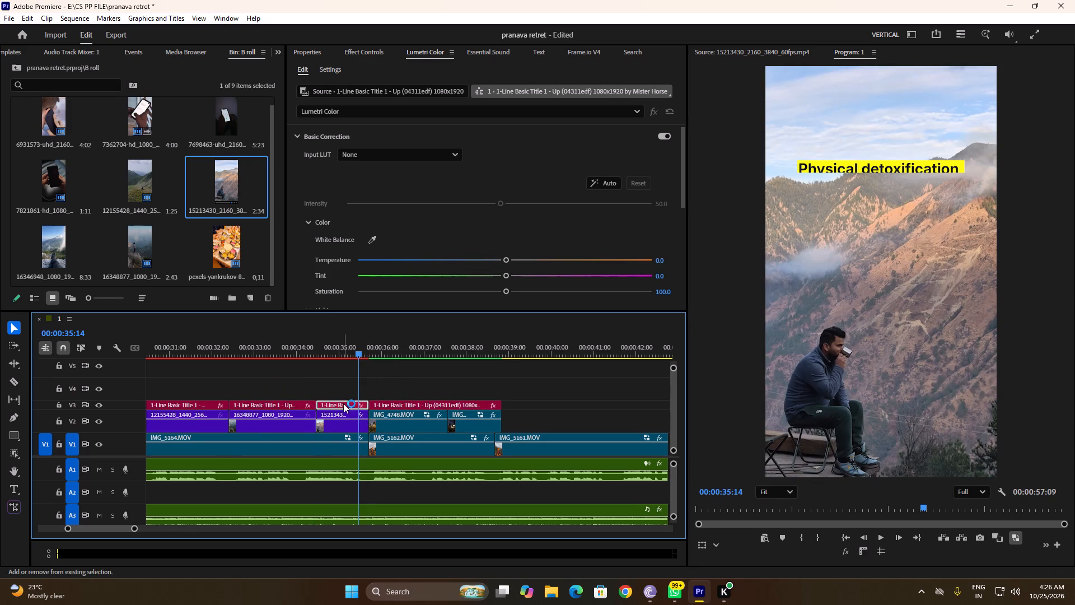
Change the duplicated title's text to "Wellbeing".
left_click_drag(357, 352, 337, 353)
left_click(310, 49)
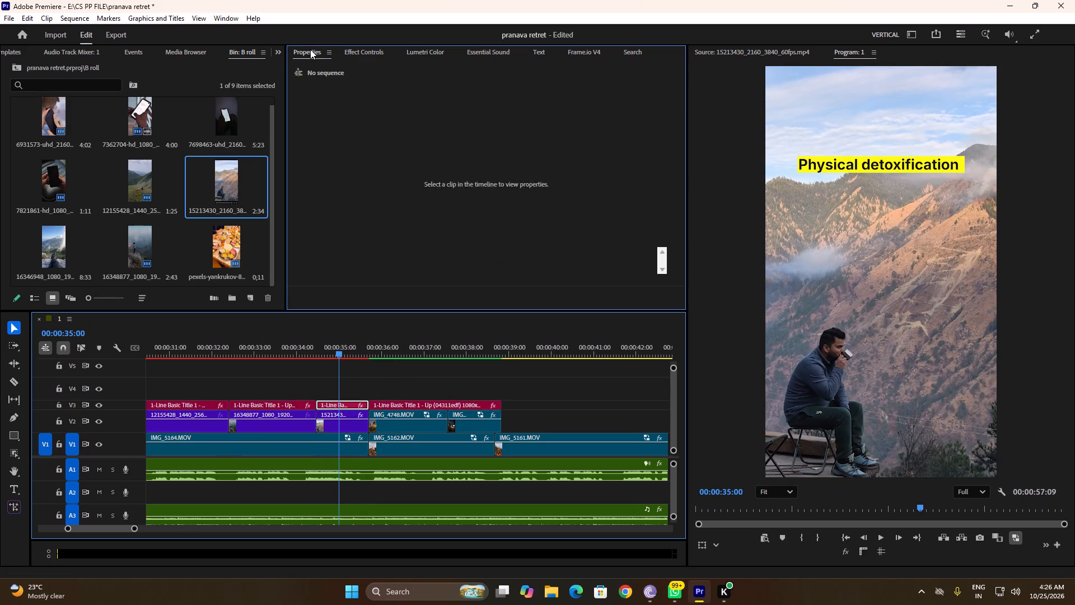
left_click_drag(406, 260, 267, 261)
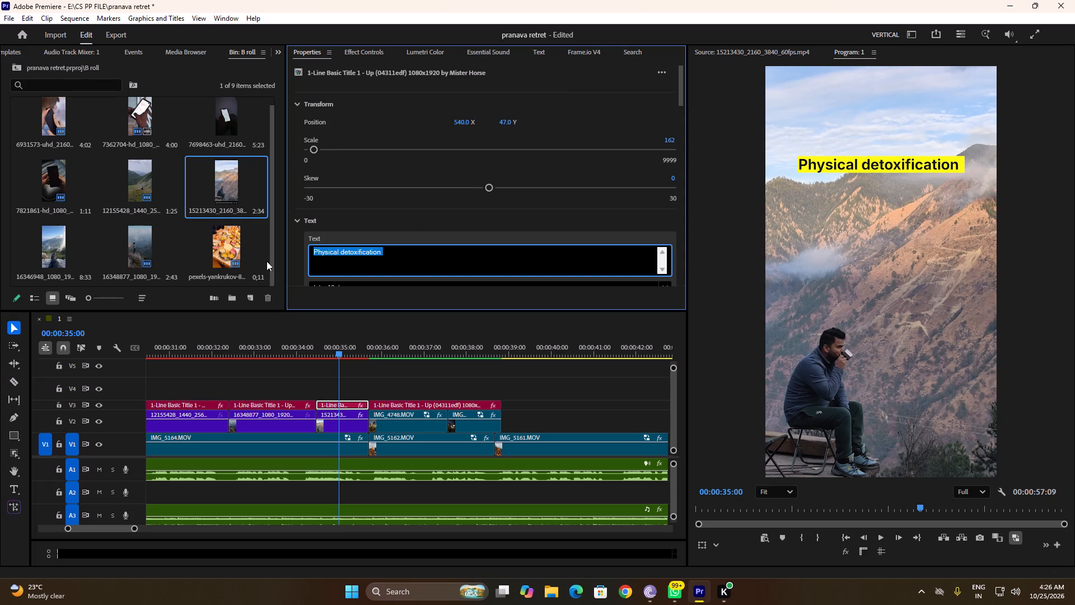
type("Wellbeing")
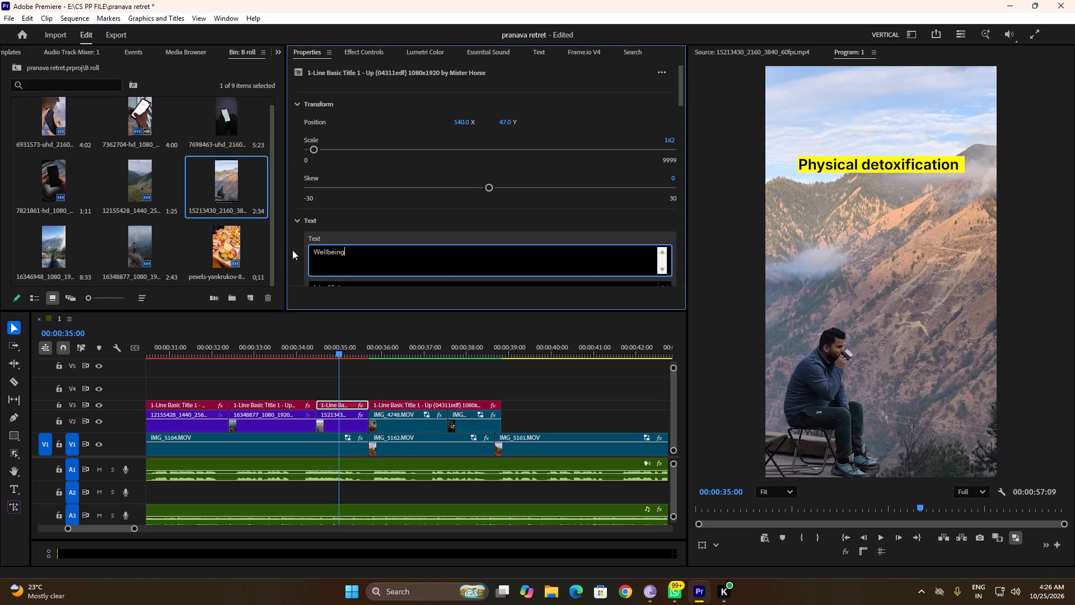
left_click(292, 250)
Switch to Chrome, search Google for "wellbeing" to check the word, and return to Premiere.
left_click(630, 596)
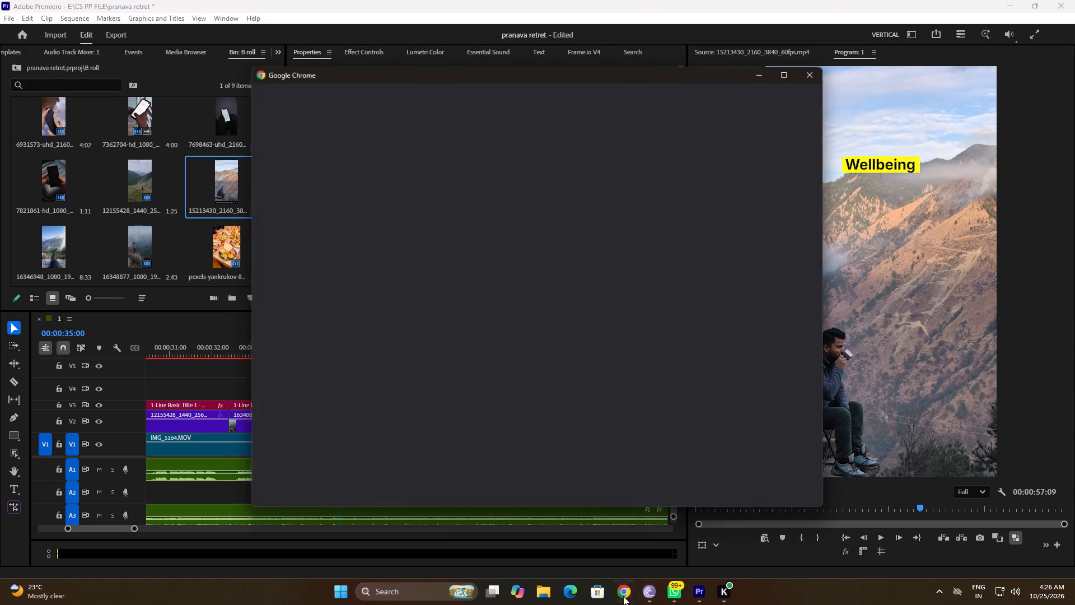
left_click(383, 276)
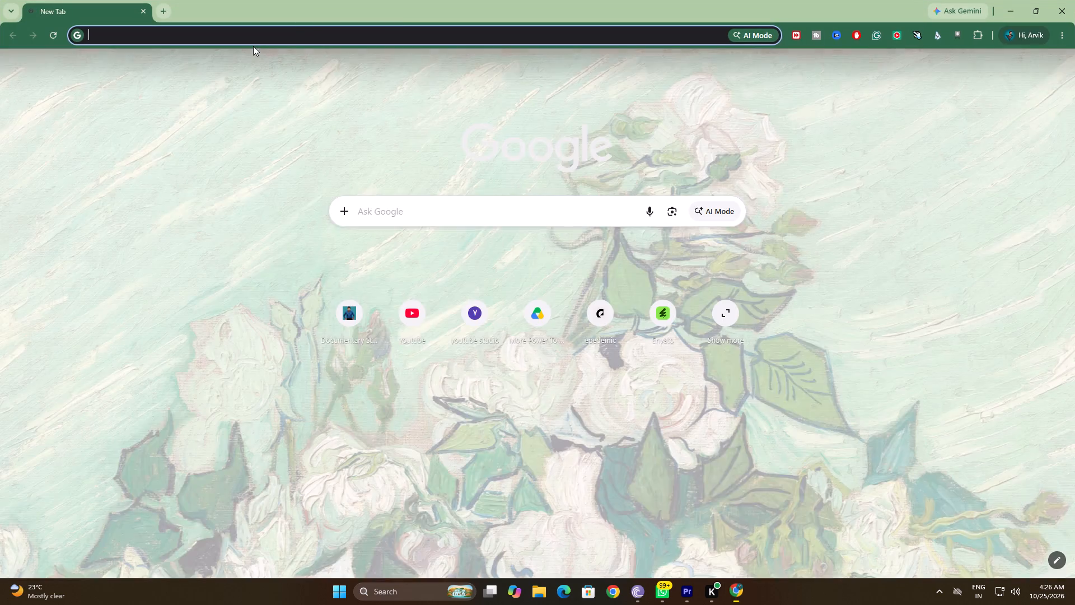
left_click(251, 39)
type("we")
type("llbeing")
key("Return")
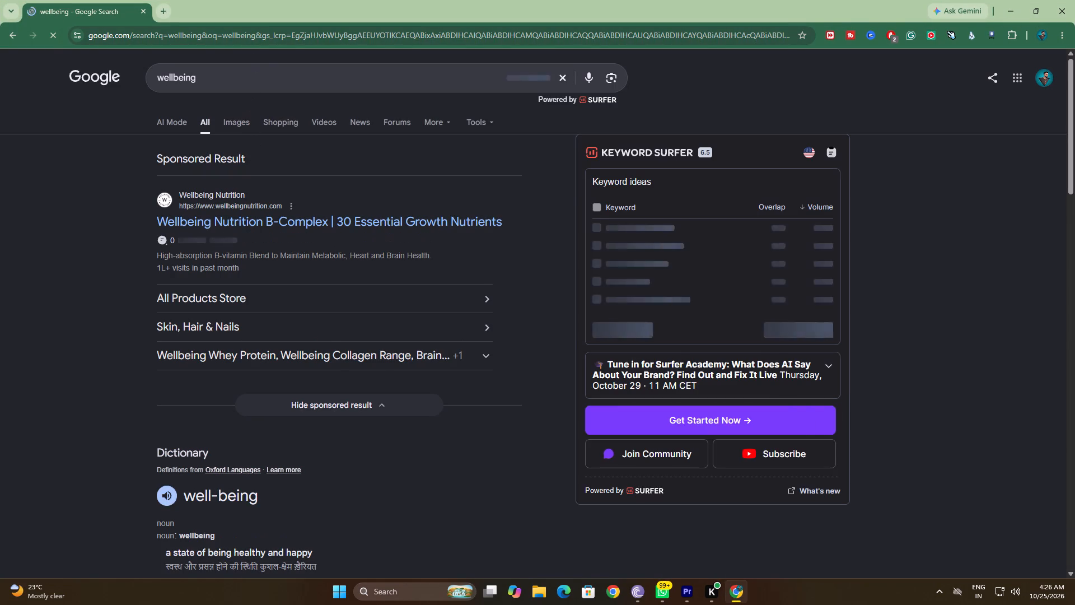
left_click(246, 83)
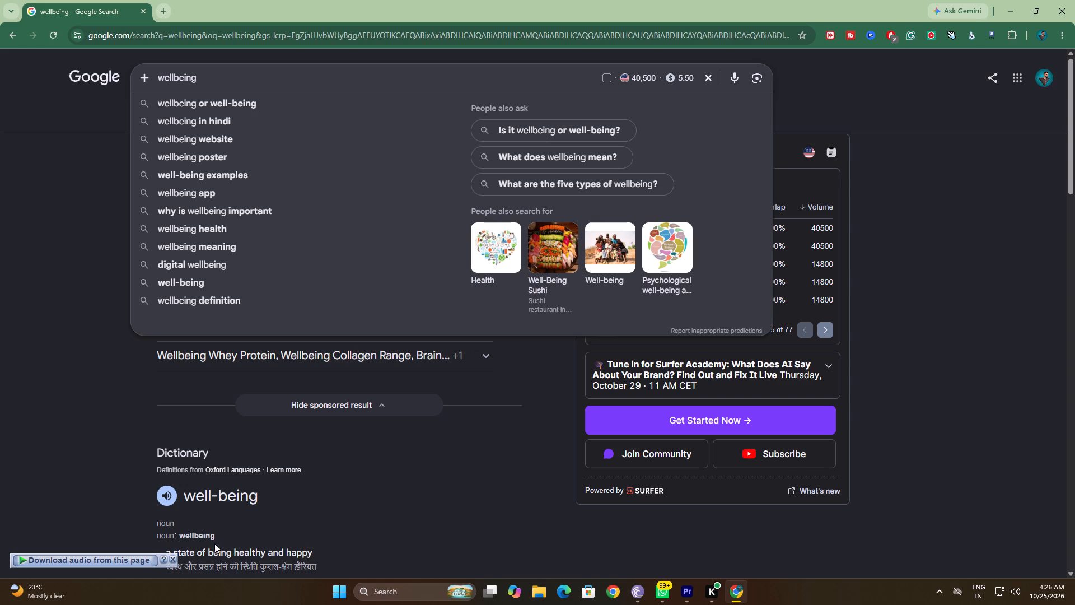
scroll(270, 531, "down", 2)
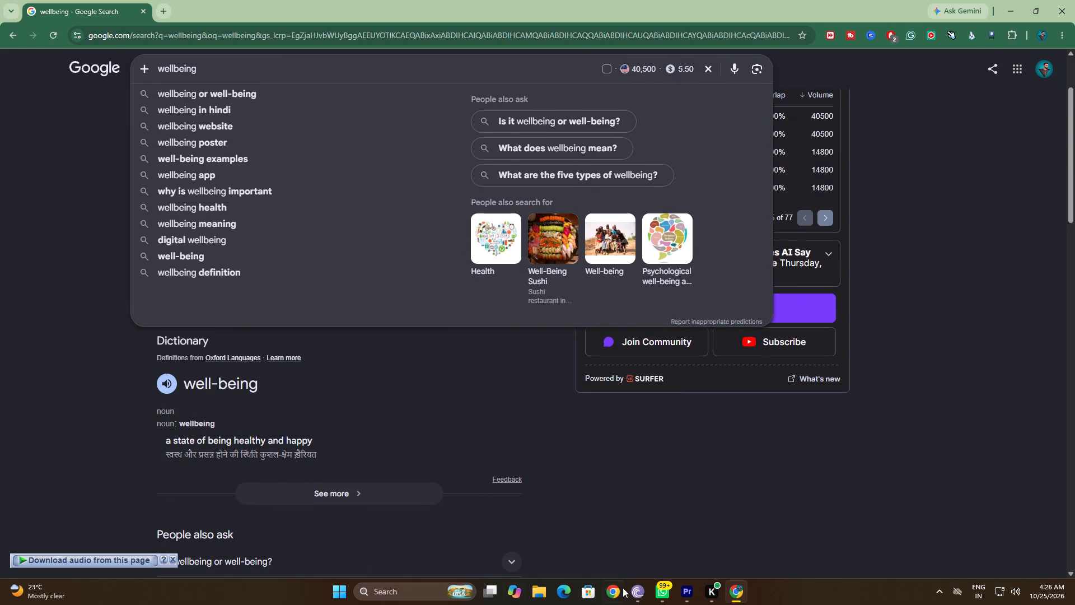
left_click(686, 593)
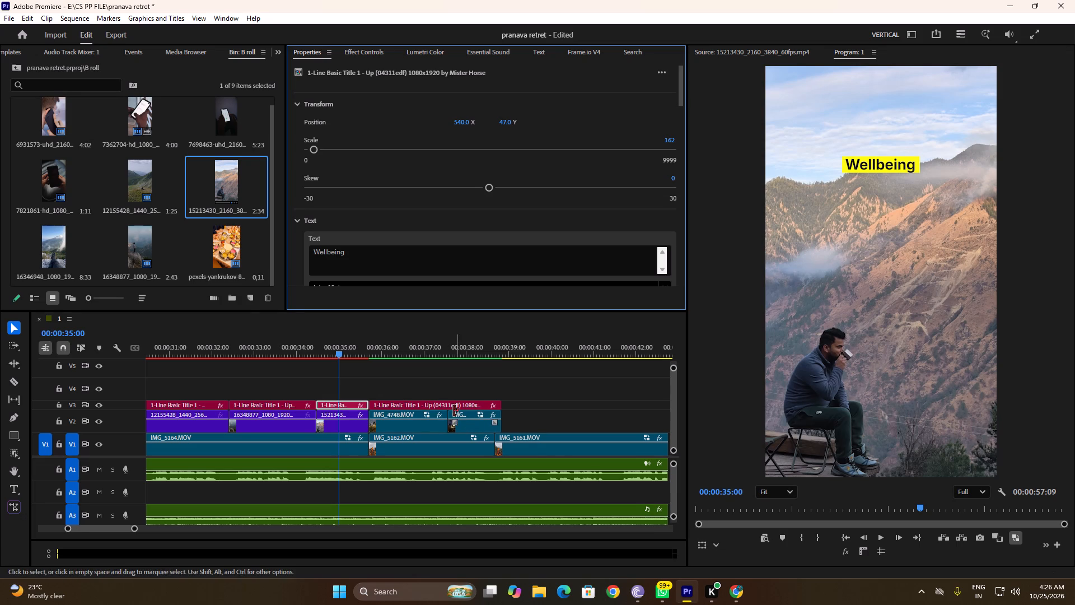
Play back the sequence from about 00:00:32 to 00:00:44, checking the new titles and the uncovered IMG_5161 section.
left_click_drag(338, 350, 218, 358)
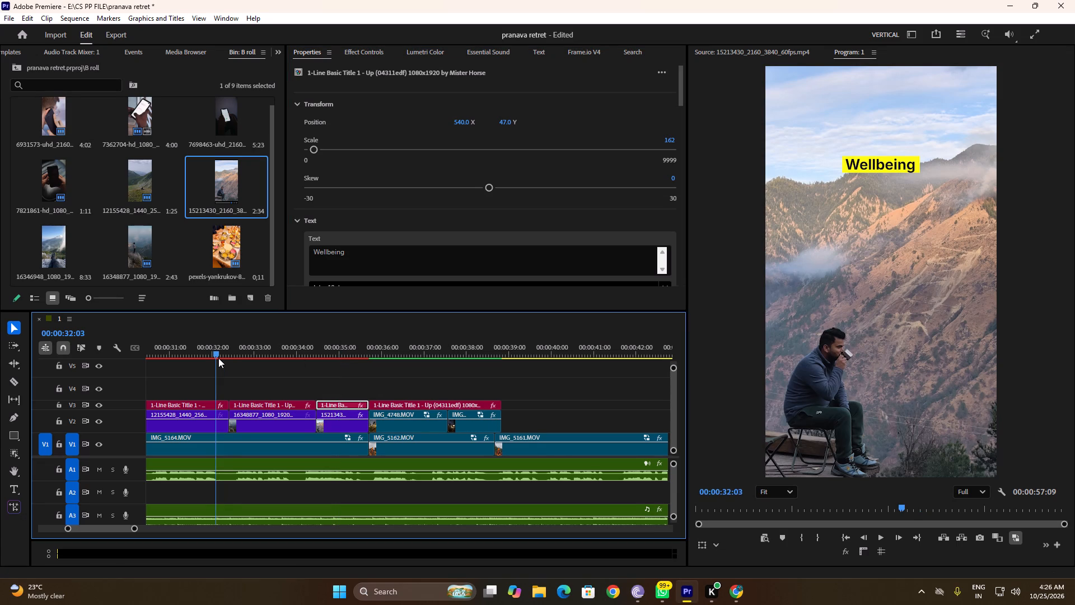
left_click_drag(218, 358, 216, 358)
key("space")
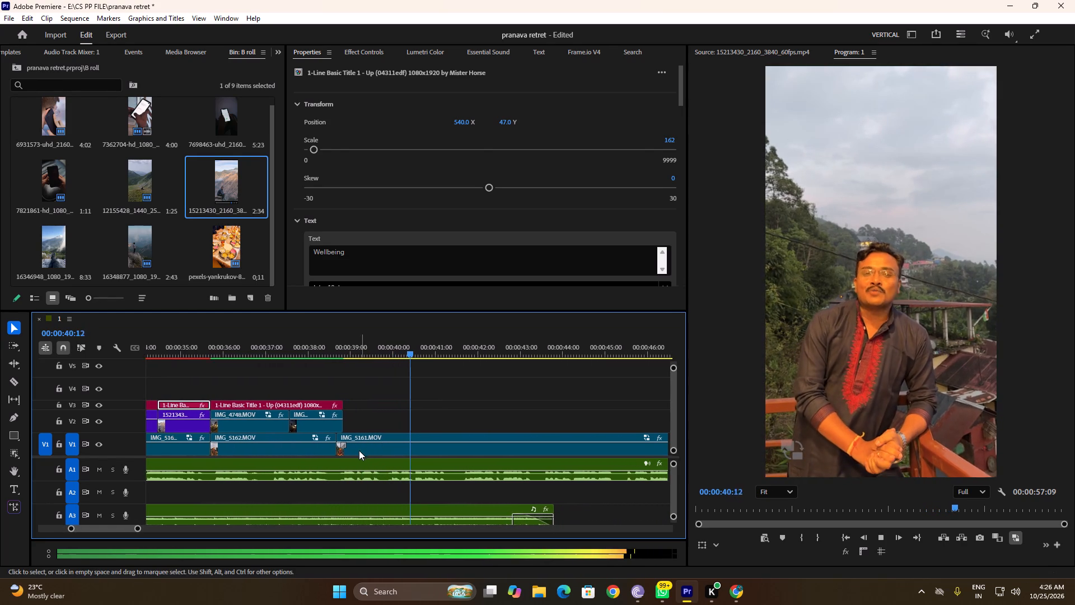
scroll(359, 433, "down", 3, "alt")
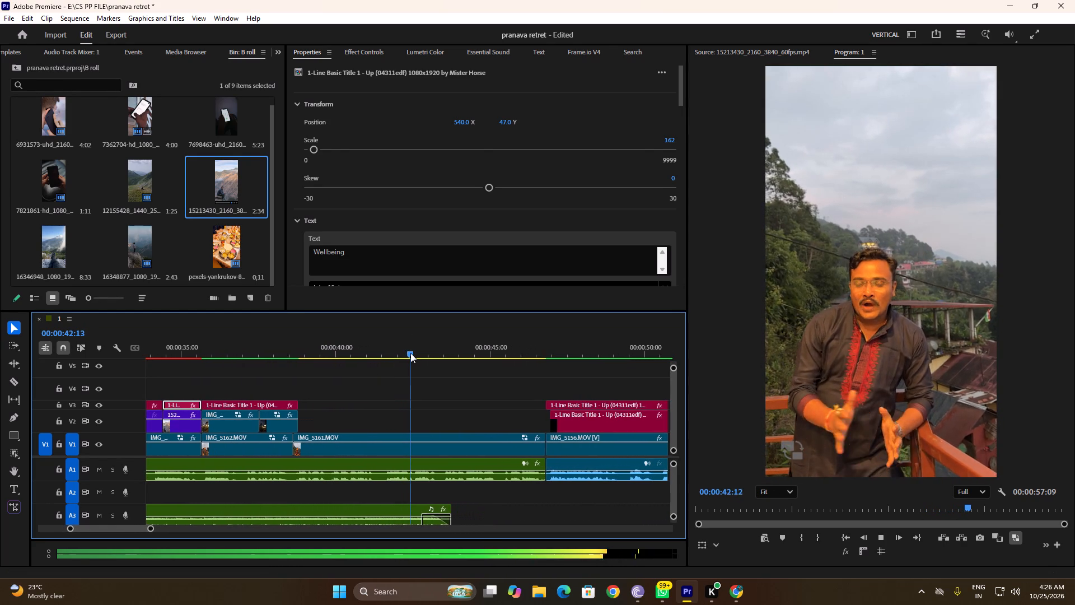
scroll(426, 380, "up", 8, "alt")
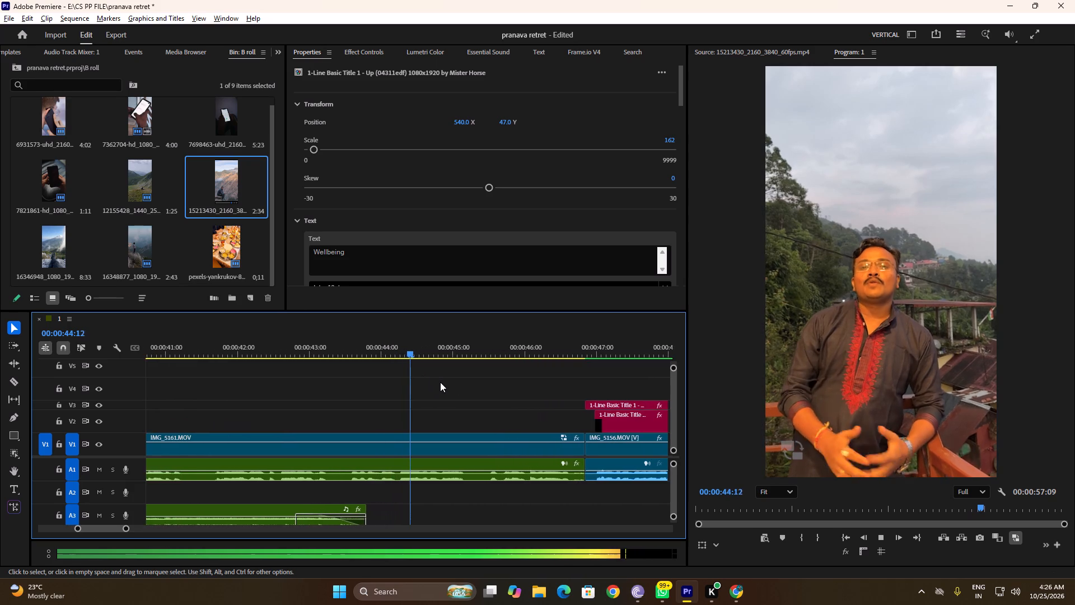
key("space")
left_click_drag(401, 348, 344, 354)
key("space")
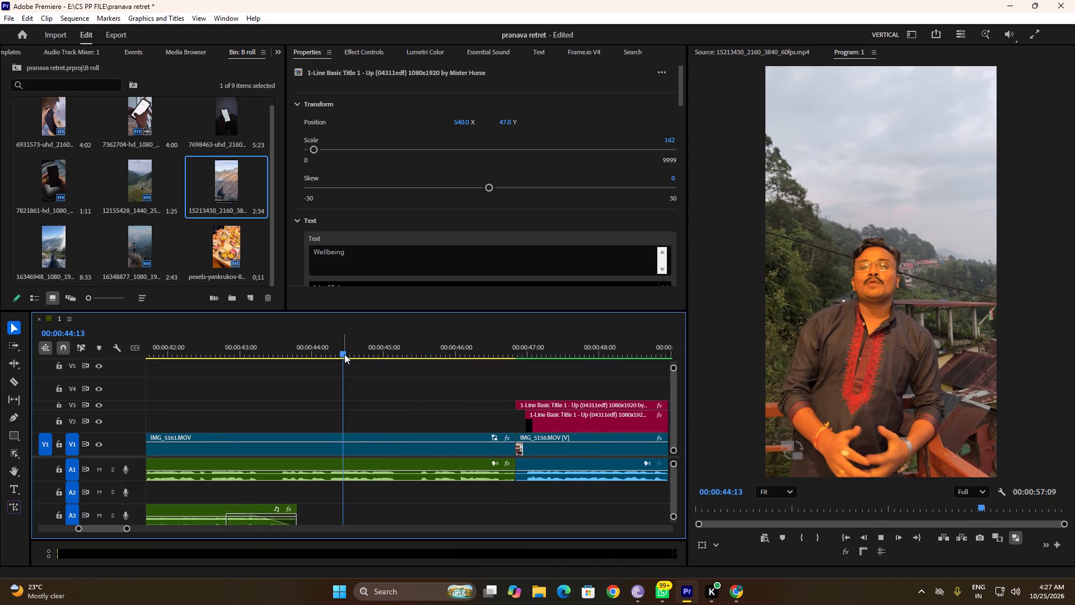
key("space")
scroll(57, 242, "down", 1)
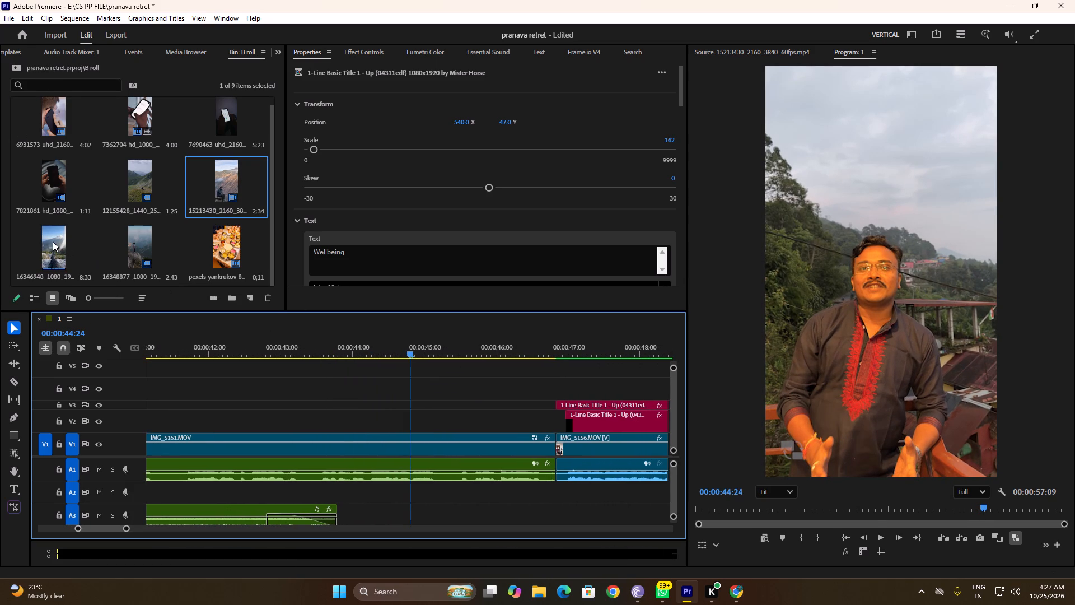
Mark a 1:55 range in the 16346948 clip, ending at 00:00:06:31, and place it on V2 directly before the IMG_5156 cut.
double_click(49, 236)
key("space")
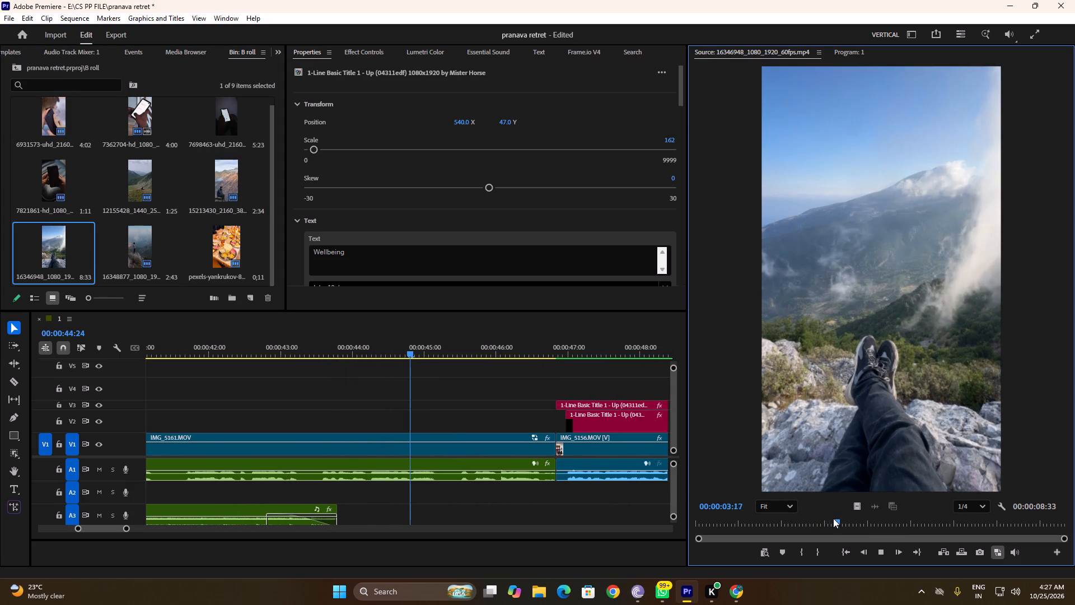
left_click_drag(836, 519, 896, 529)
type("i")
key("space")
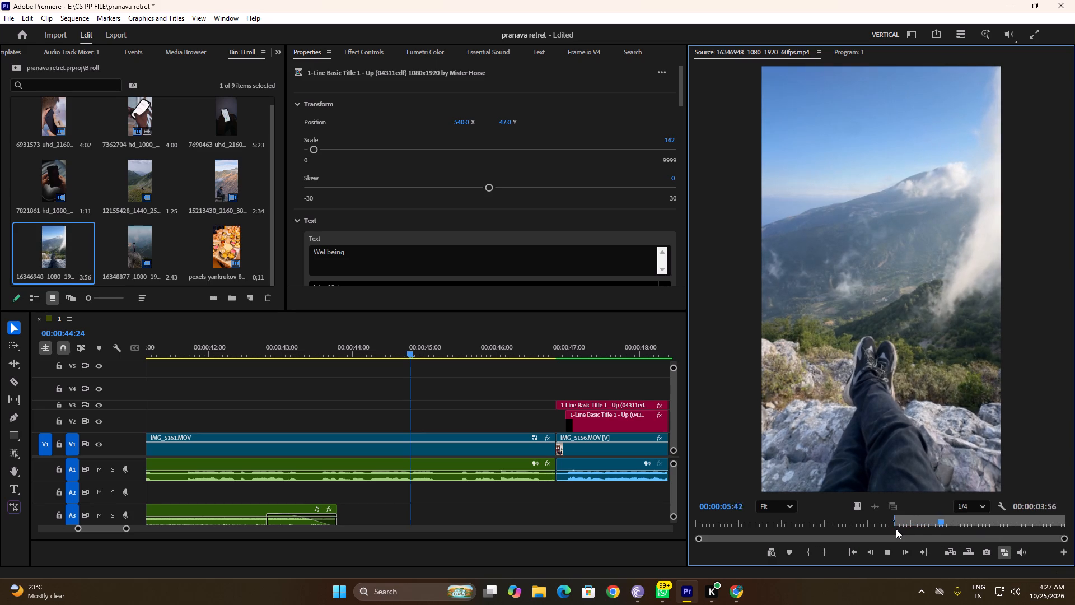
key("space")
type("o")
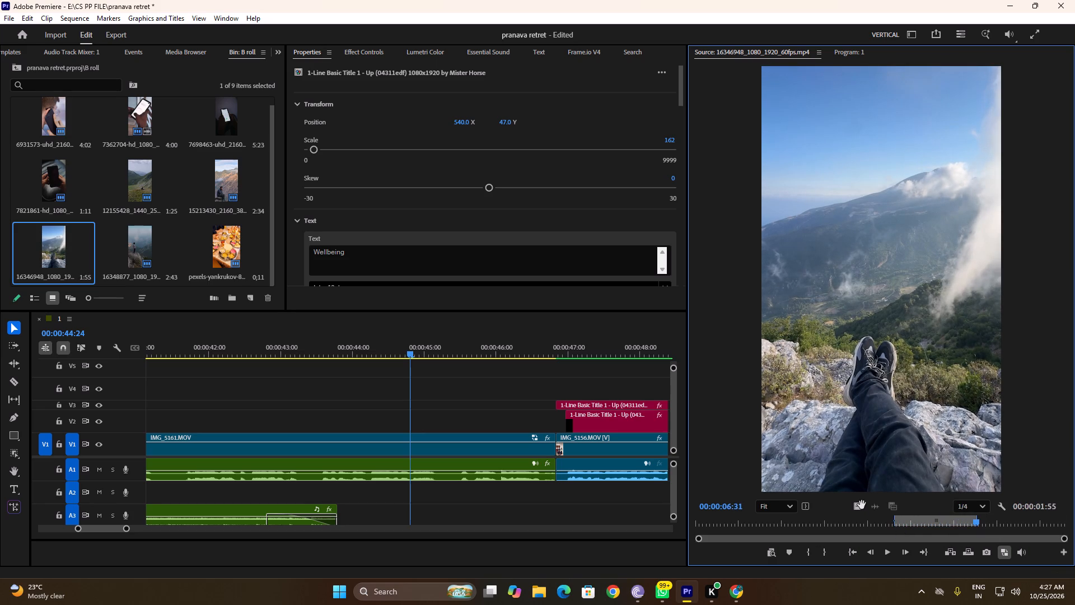
left_click_drag(861, 505, 414, 422)
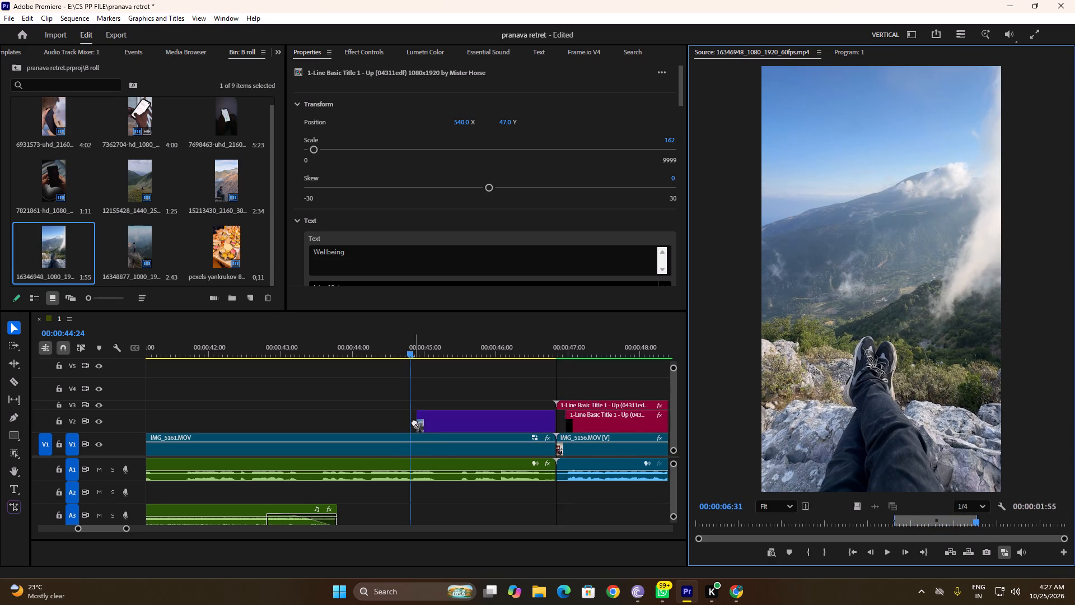
Scale the 16346948 clip on V2 to the frame and play back its section.
key("space")
key("space")
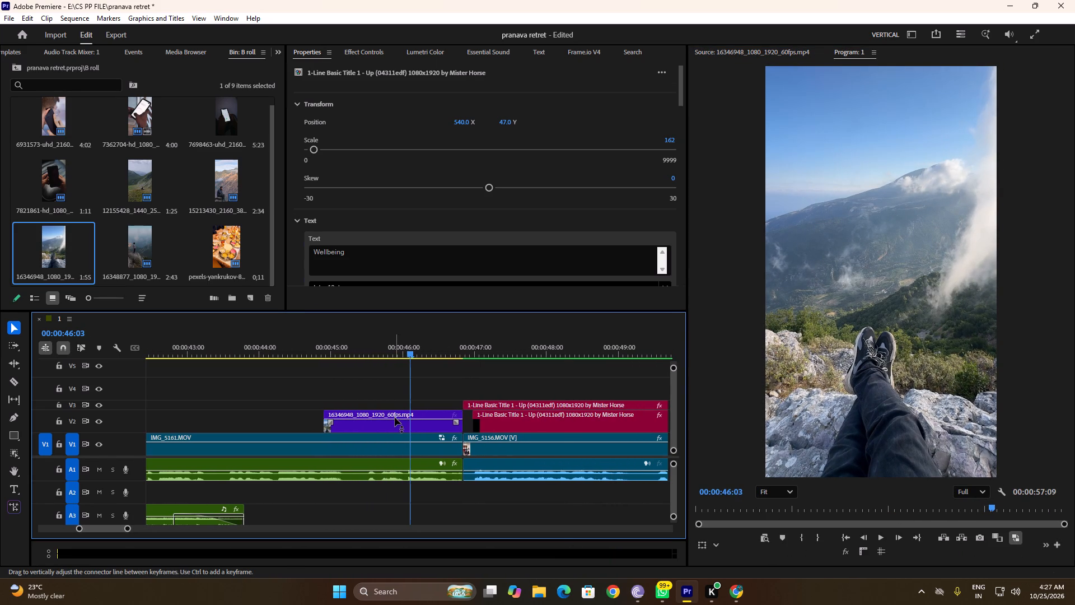
left_click(395, 417)
right_click(395, 417)
left_click(451, 469)
key("space")
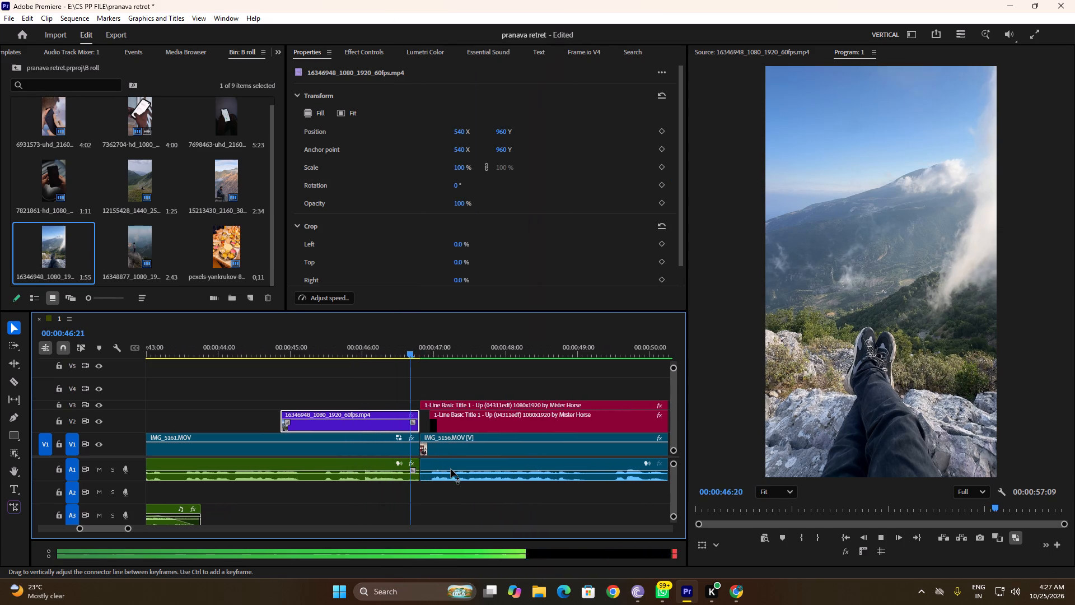
key("space")
Move the 16346948 clip earlier on V2 over IMG_5161 so it starts at about 00:00:42:15, and play back the section.
left_click_drag(411, 352, 342, 413)
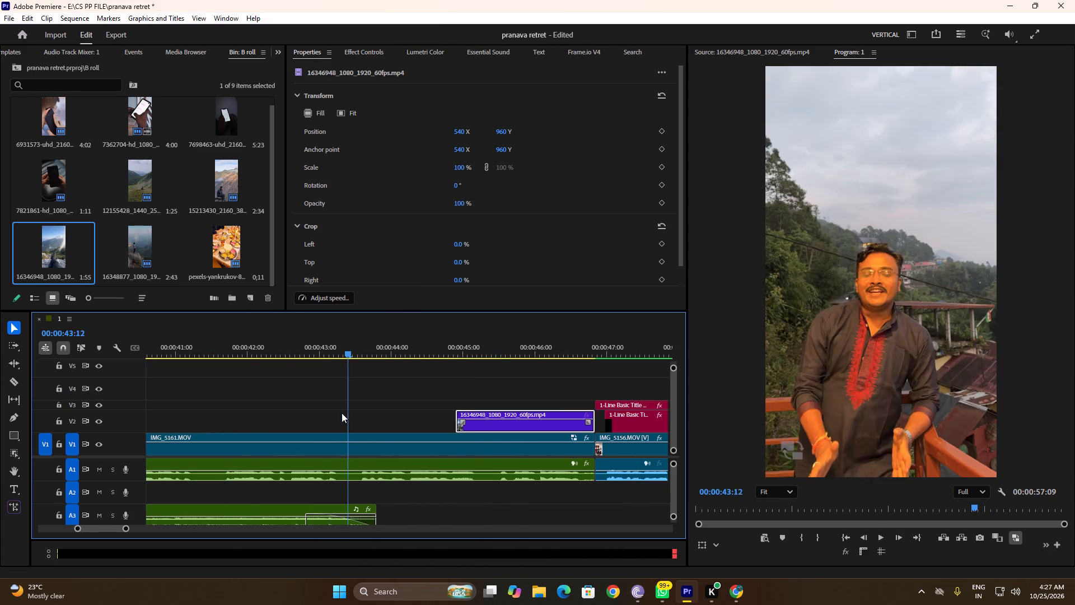
left_click_drag(342, 413, 166, 401)
key("space")
scroll(453, 442, "down", 4, "alt")
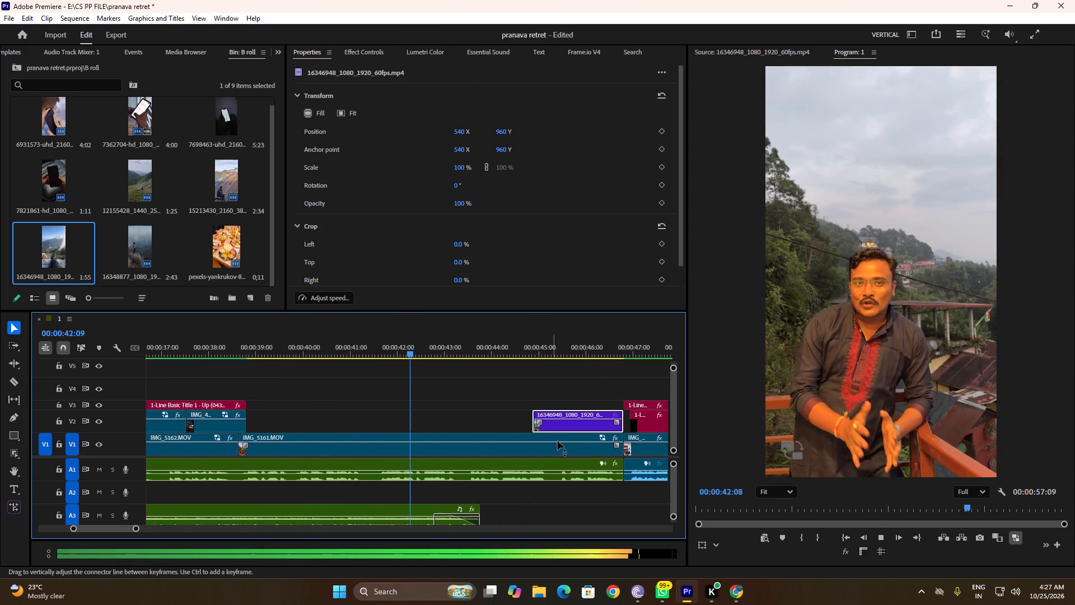
key("space")
left_click_drag(545, 425, 432, 425)
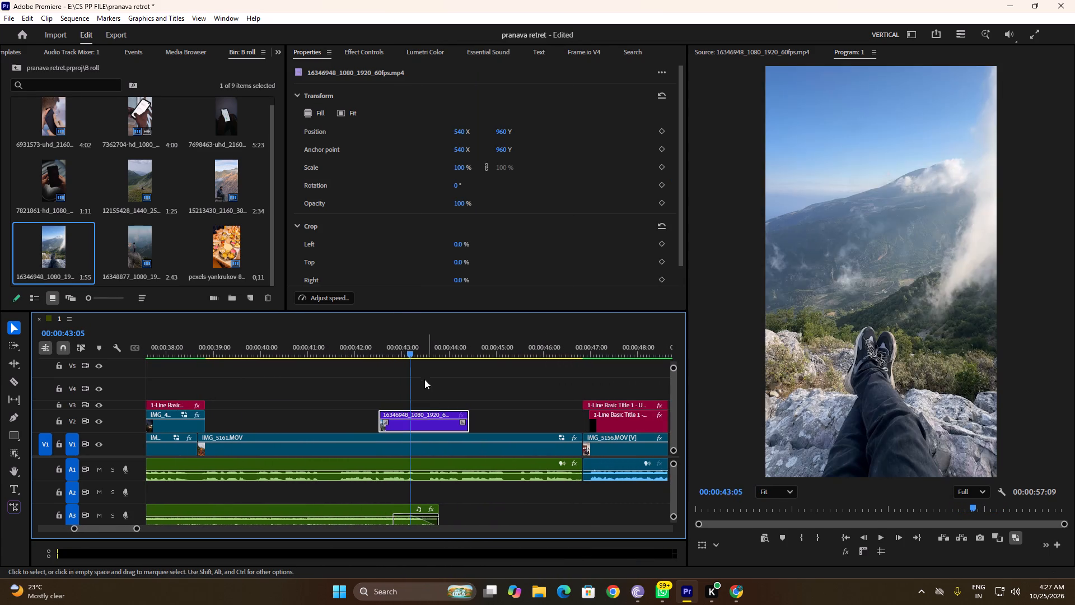
left_click_drag(408, 347, 224, 339)
key("space")
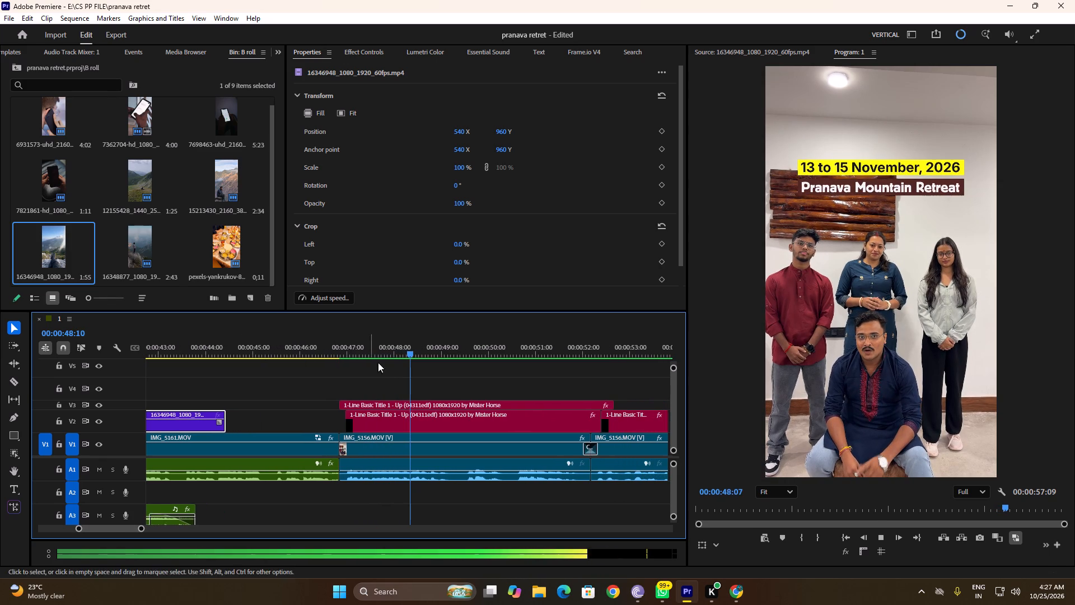
key("space")
Duplicate the two short V4 clips near 00:00:28 onto V4 across the cut into IMG_5156 at 00:00:46:25, and play through.
left_click_drag(408, 355, 336, 358)
scroll(306, 399, "down", 9, "alt")
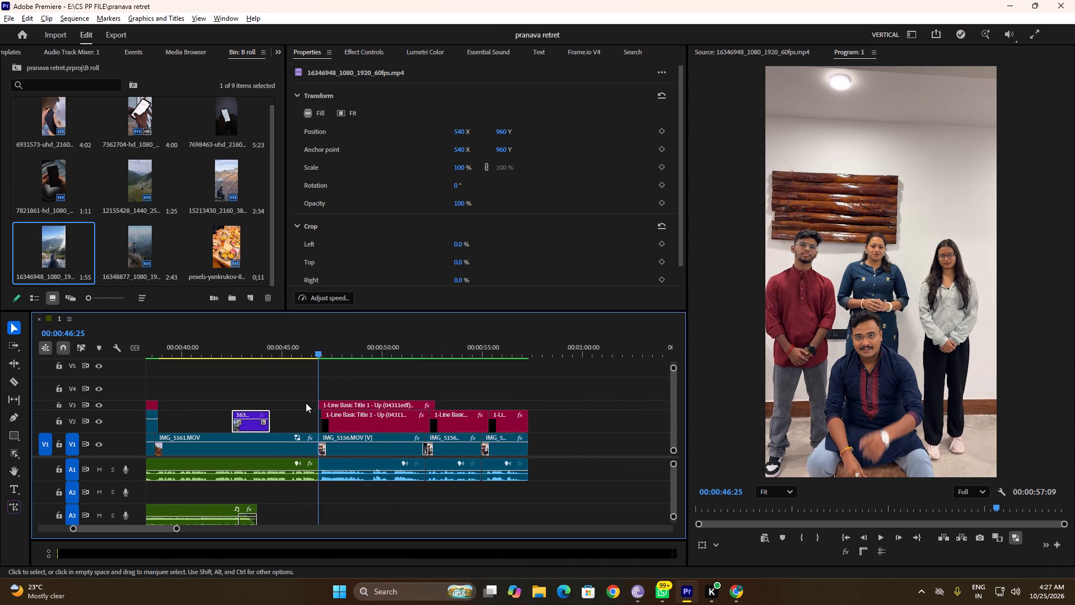
scroll(292, 406, "up", 14)
left_click_drag(259, 381, 214, 383)
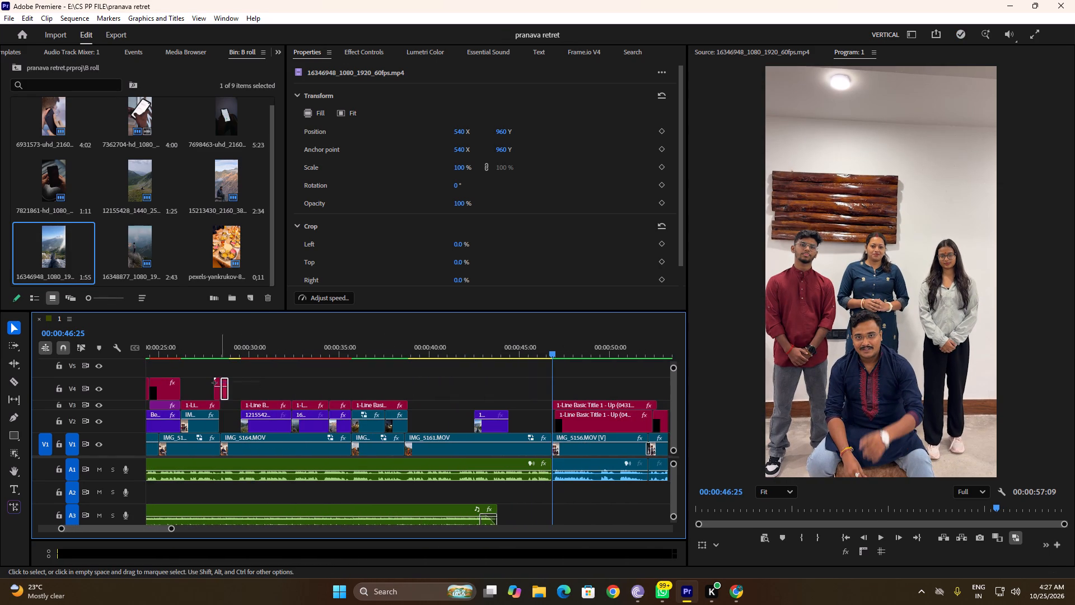
left_click_drag(214, 383, 211, 384)
left_click_drag(223, 397, 550, 380, "alt")
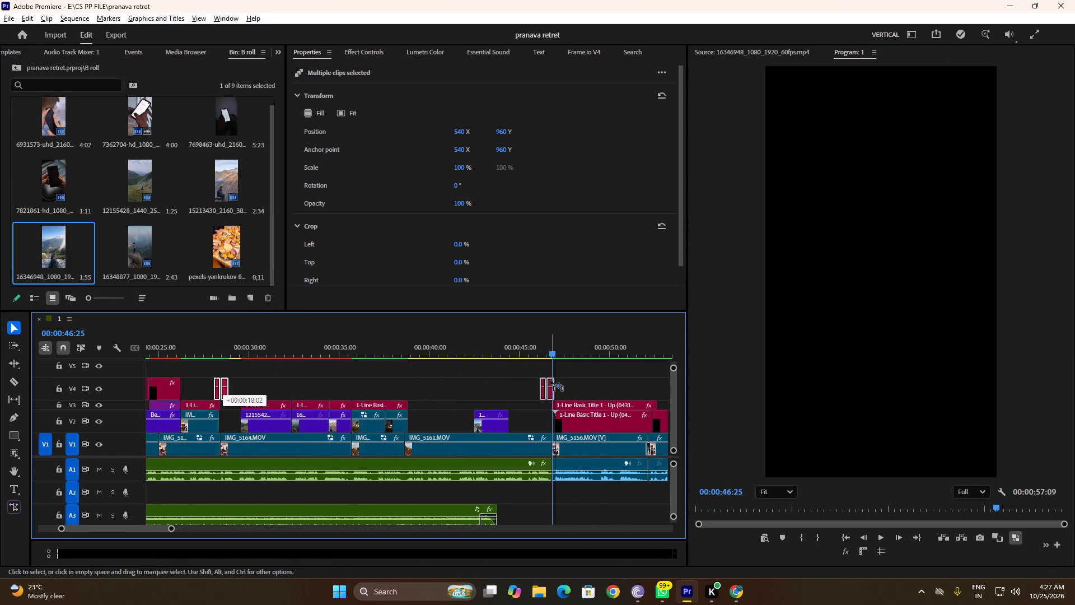
left_click_drag(550, 380, 554, 380, "alt")
left_click_drag(553, 346, 539, 347)
key("space")
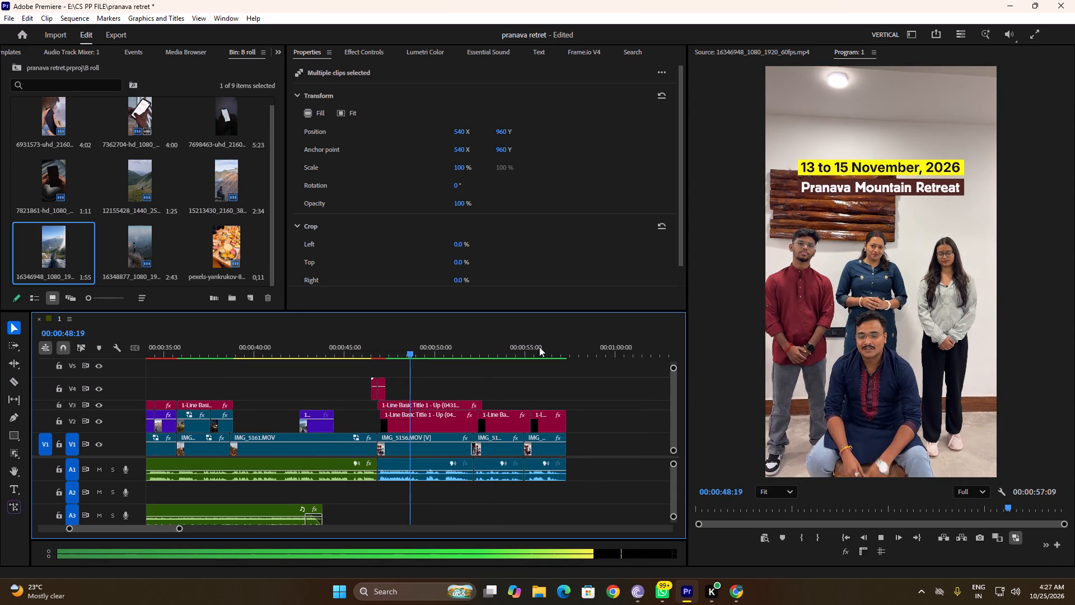
key("space")
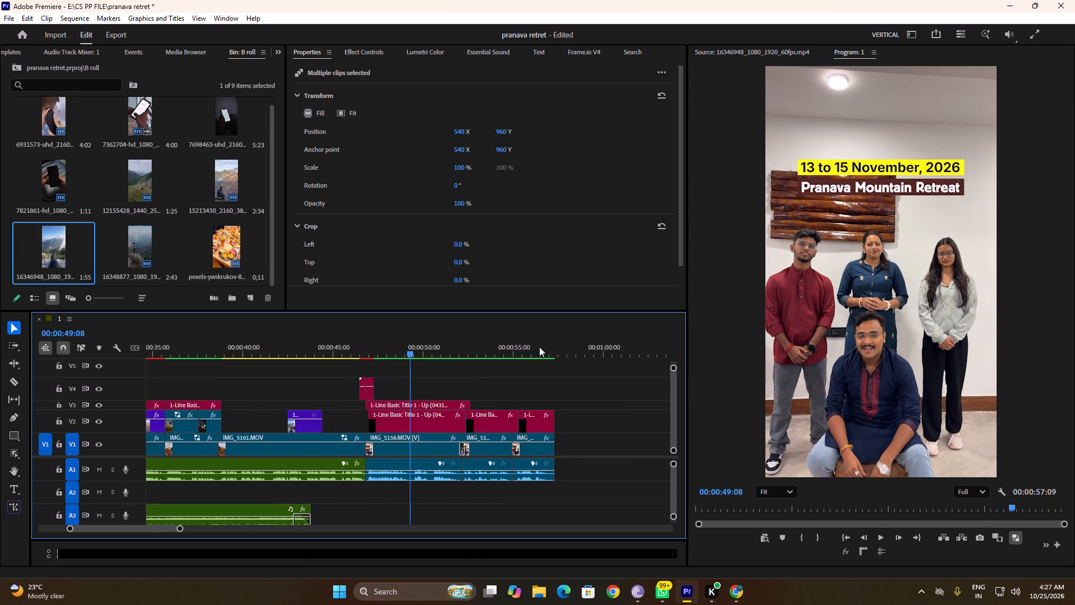
key("space")
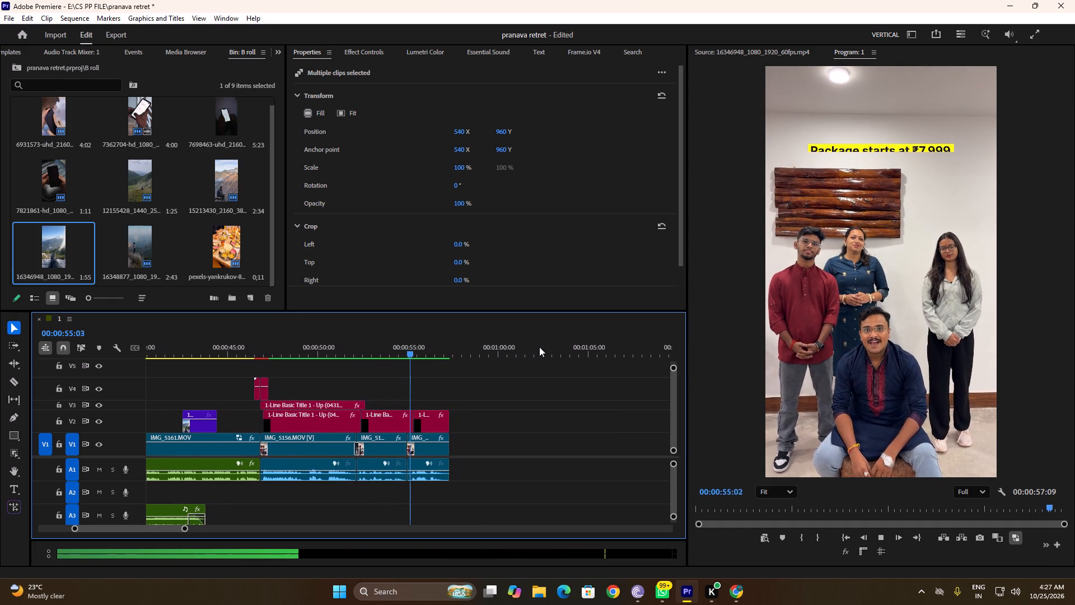
key("space")
Trim the preceding V3 title's end to the "Package starts at ₹7,999" title's start, and duplicate the package title onto V3 directly above.
left_click_drag(406, 353, 375, 363)
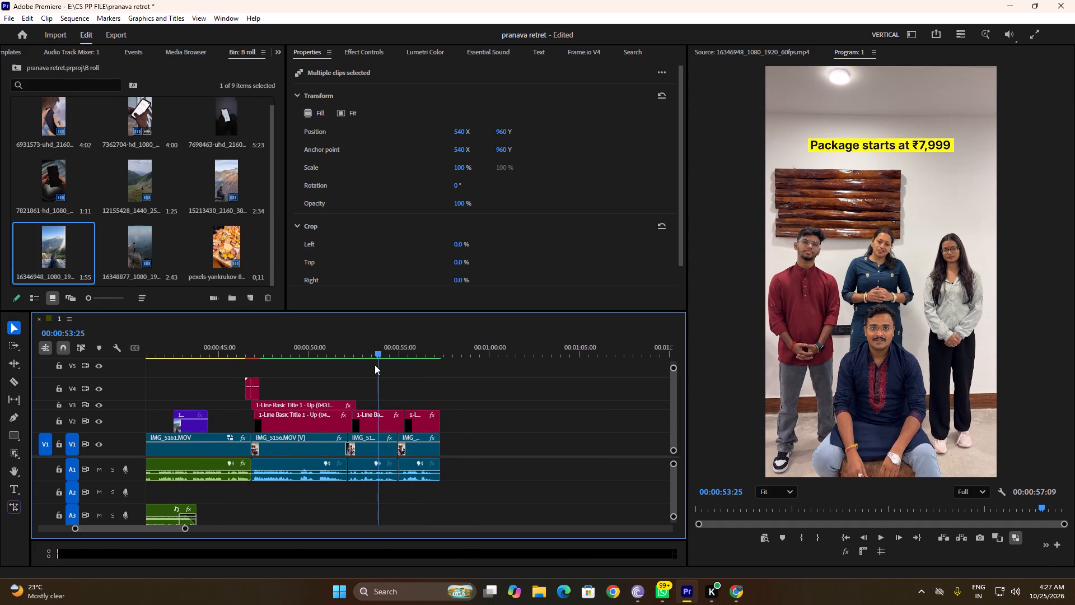
left_click(376, 424)
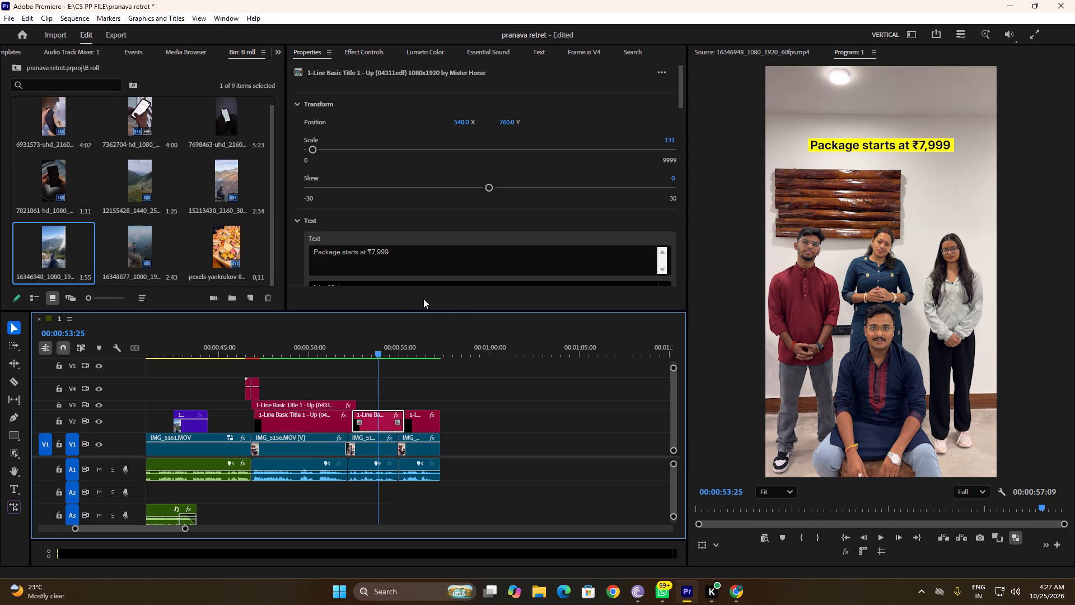
left_click(360, 402)
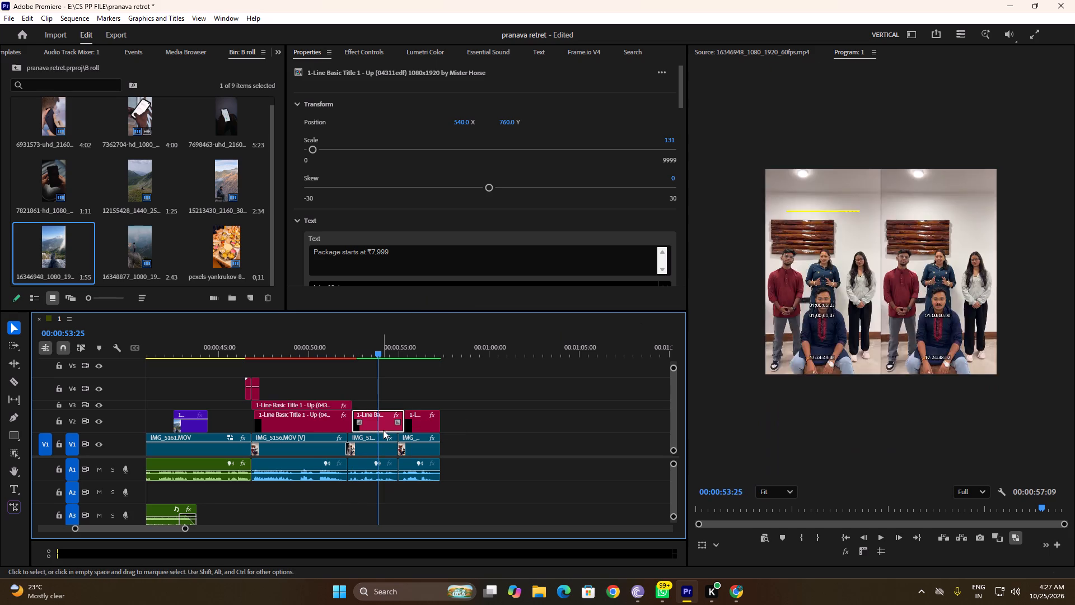
left_click(382, 427)
left_click_drag(380, 428, 382, 409, "alt")
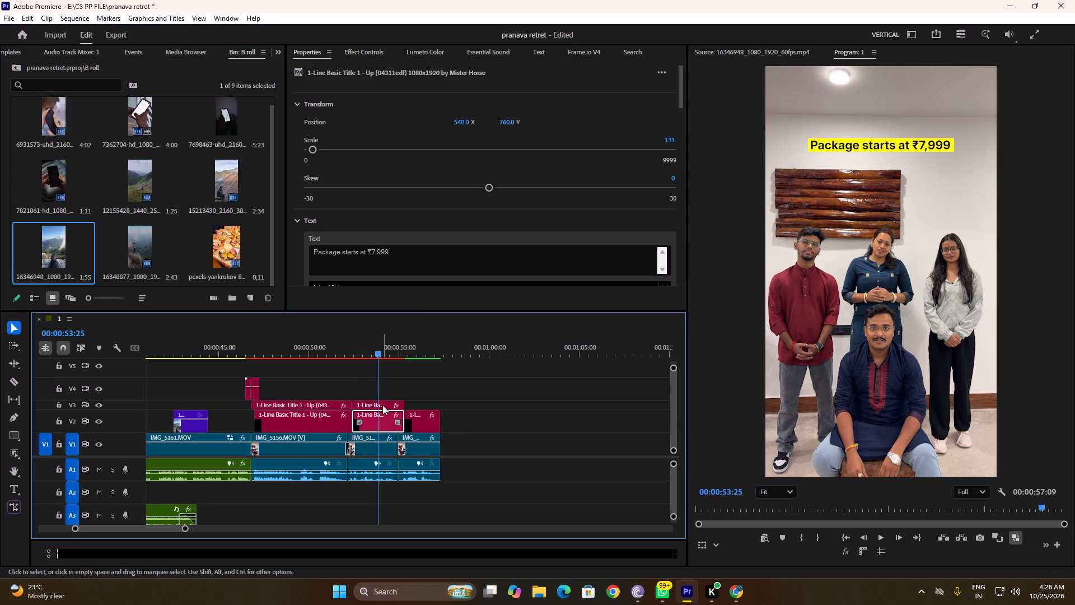
Change the duplicated V3 title's text to "₹7,999".
left_click(382, 405)
left_click_drag(367, 252, 314, 257)
key("BackSpace")
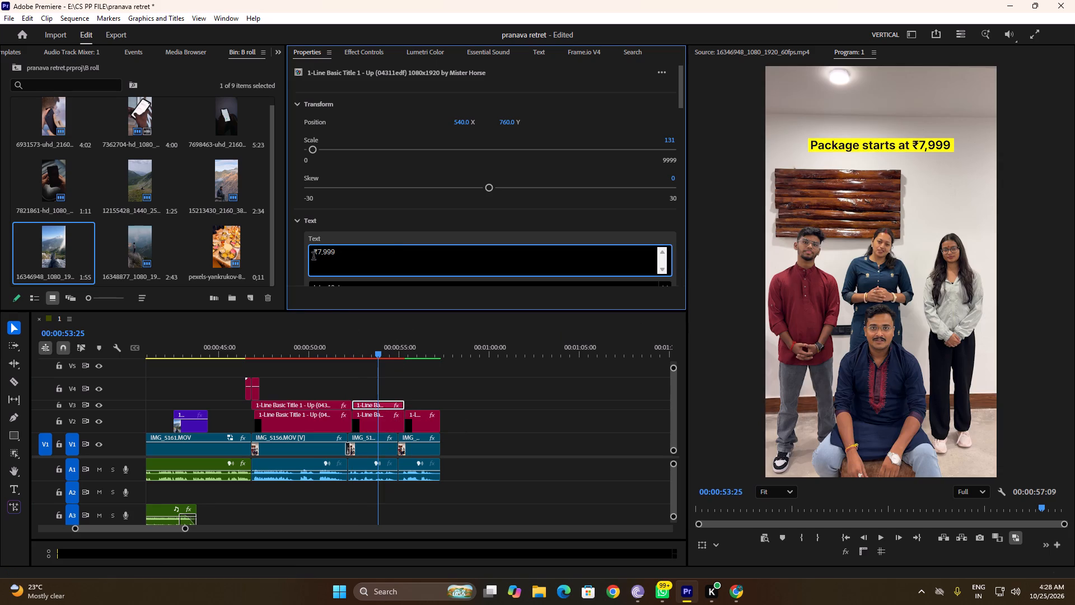
left_click(298, 247)
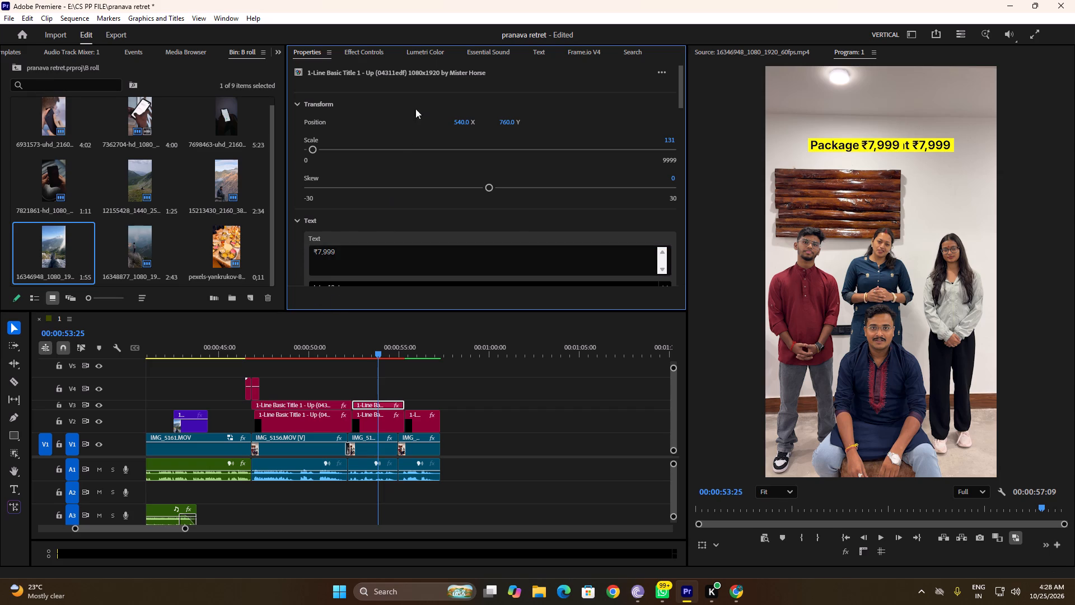
Lower the ₹7,999 title beneath the package line by setting its Motion Position Y to 647.
left_click(370, 48)
left_click_drag(447, 133, 445, 98)
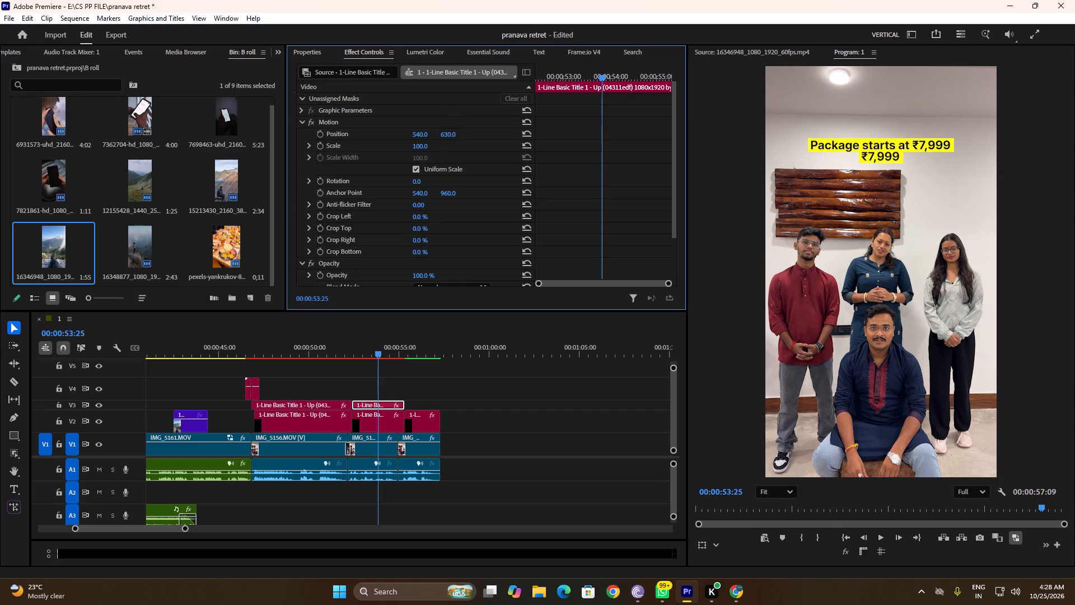
left_click_drag(445, 98, 443, 89)
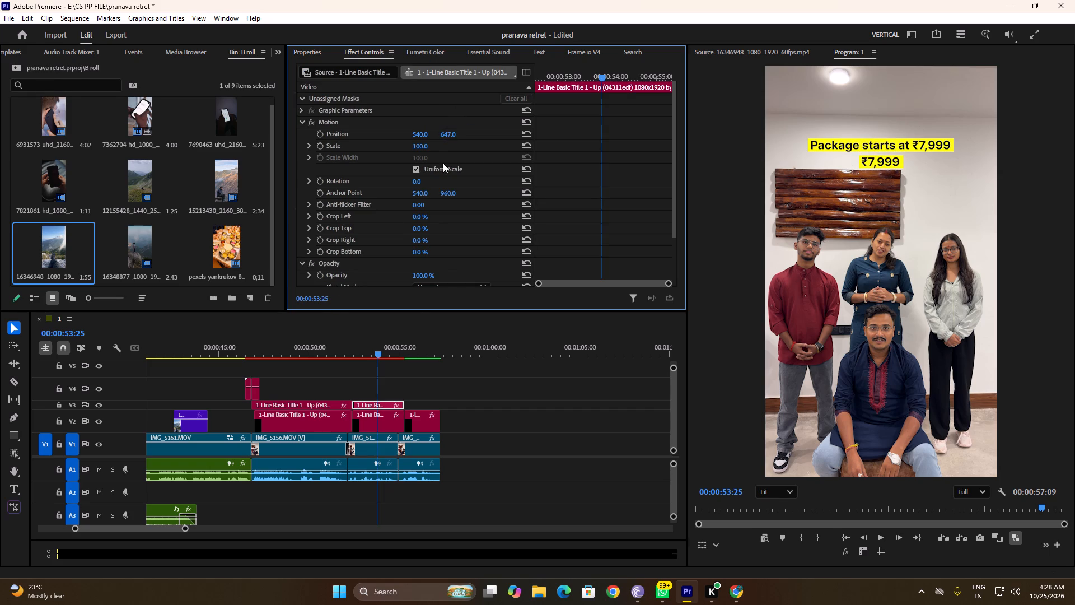
Shorten the original V2 package title's text to "Package starts at".
left_click(376, 427)
left_click(312, 51)
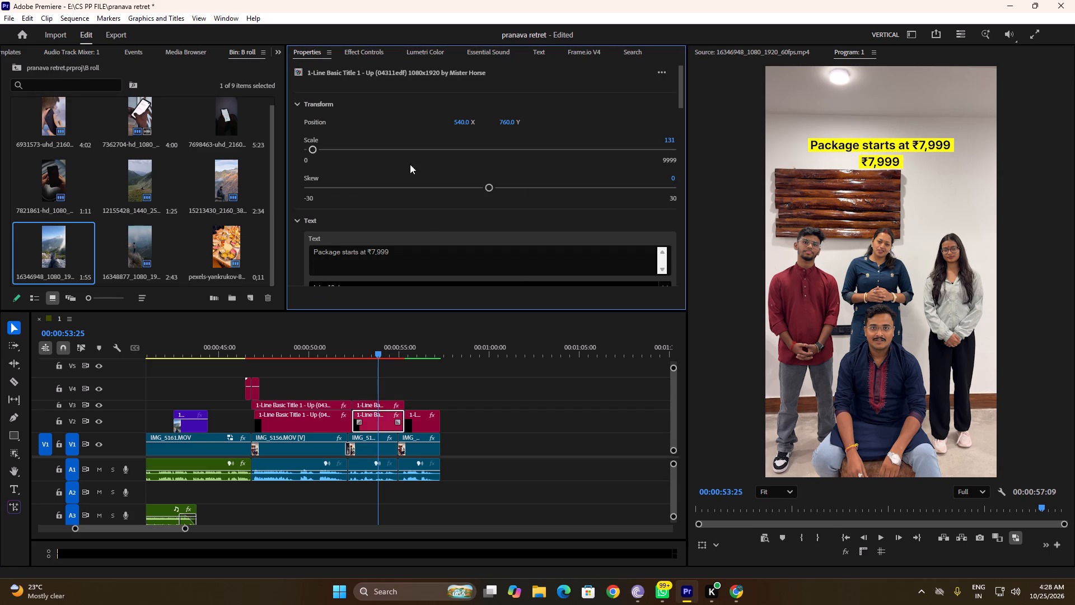
left_click_drag(410, 259, 367, 257)
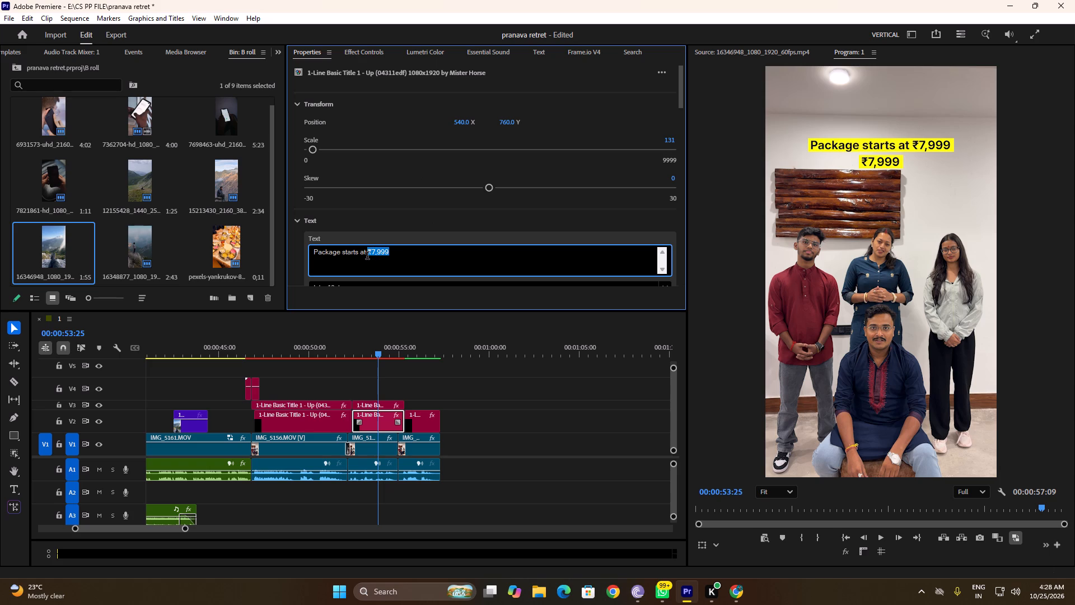
key("BackSpace")
key("BackSpace")
left_click(293, 247)
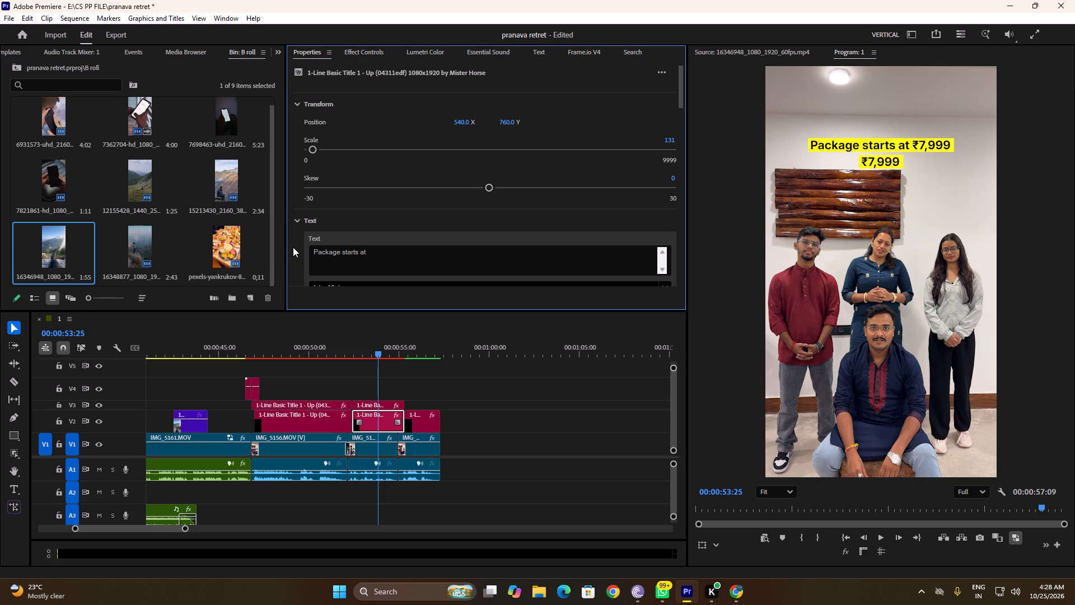
Set the ₹7,999 title's transform Scale to 150.
left_click(377, 406)
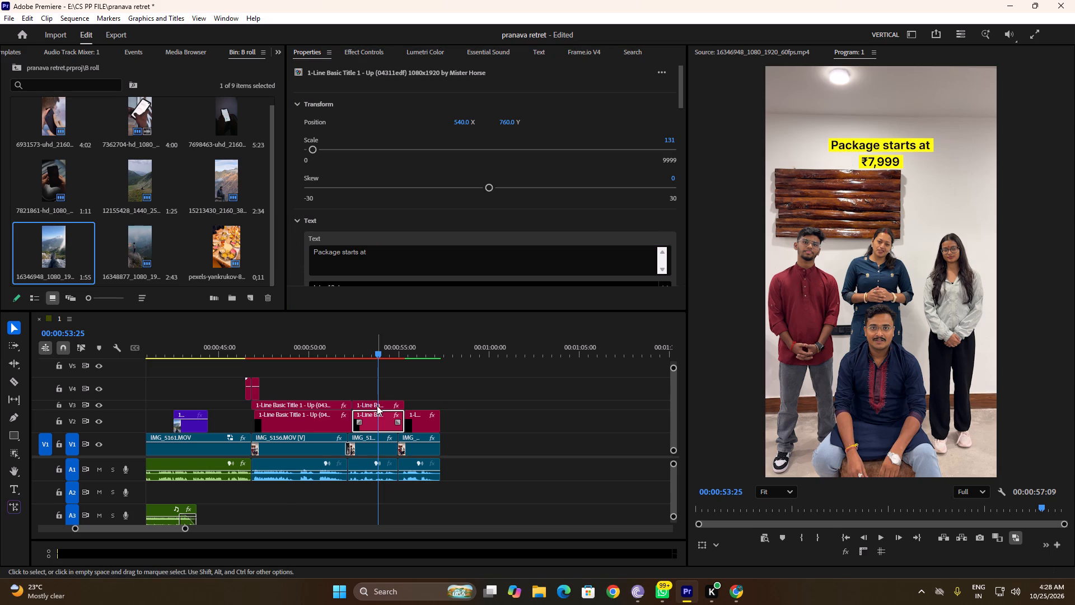
left_click(672, 141)
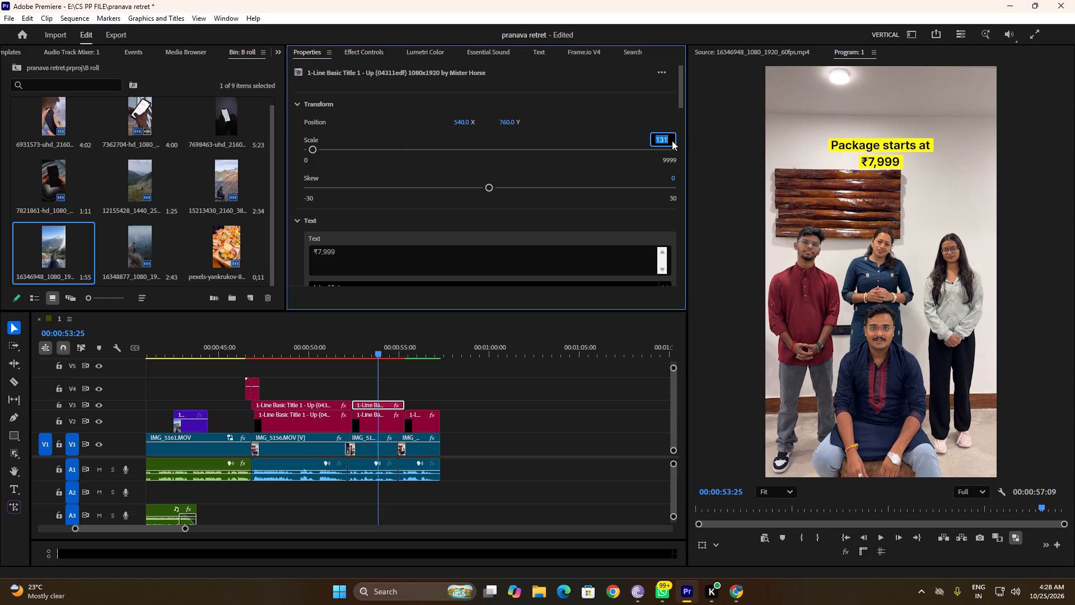
type("150")
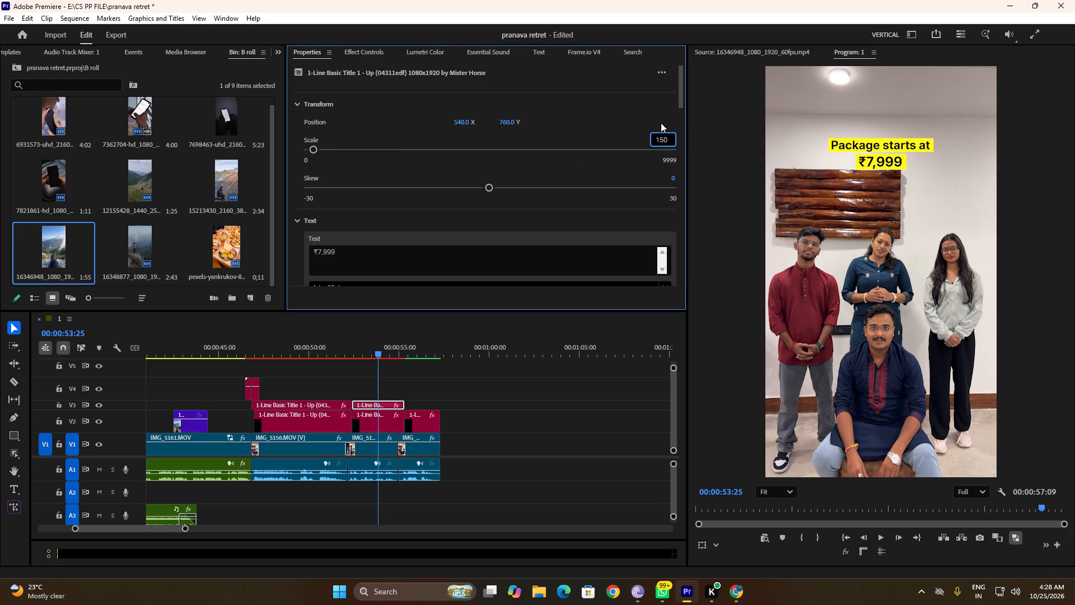
left_click(661, 113)
Change the ₹7,999 title's Container Fill colour from yellow to a bright pinkish red.
scroll(294, 243, "down", 9)
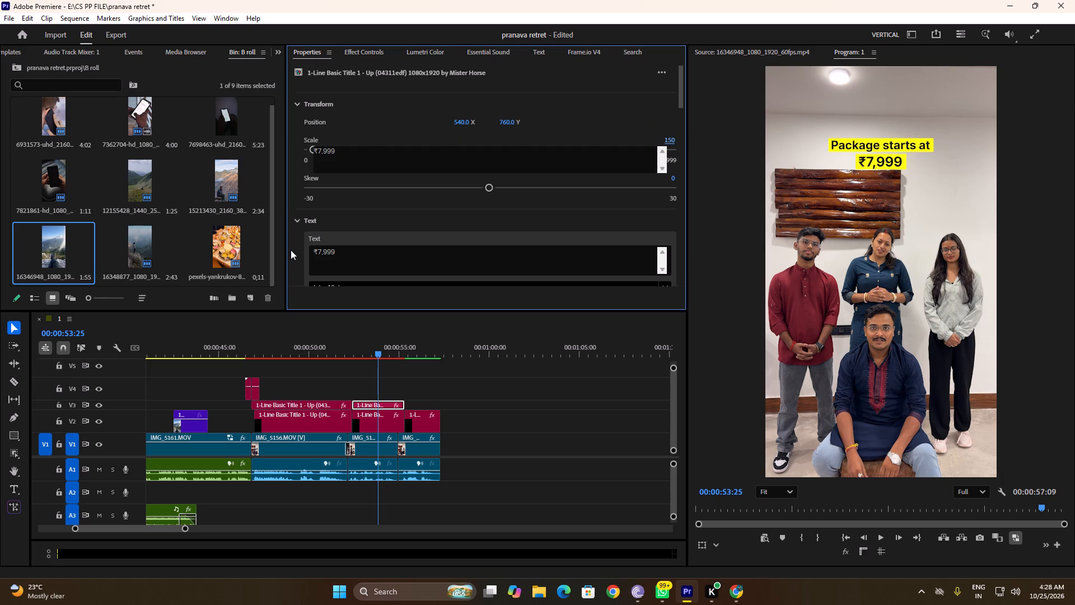
left_click(291, 250)
scroll(291, 257, "down", 17)
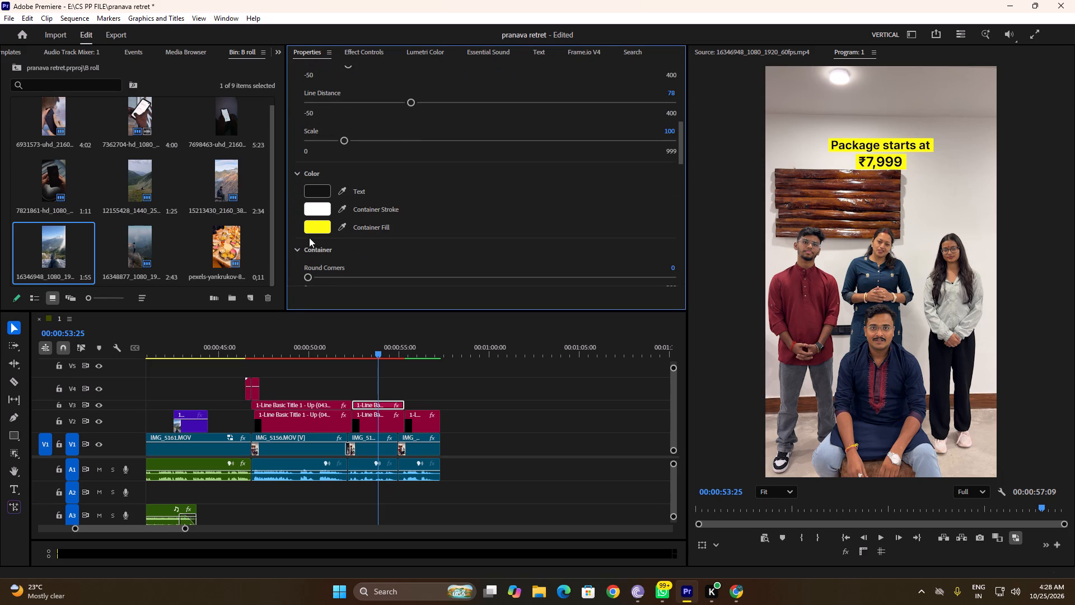
left_click(312, 223)
left_click(322, 229)
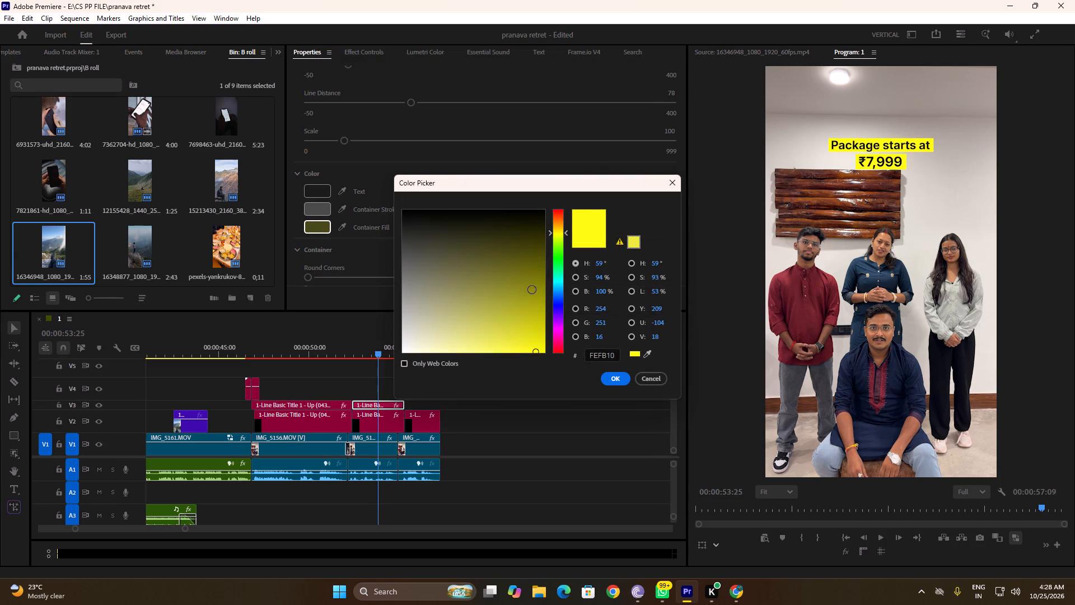
left_click_drag(557, 236, 559, 343)
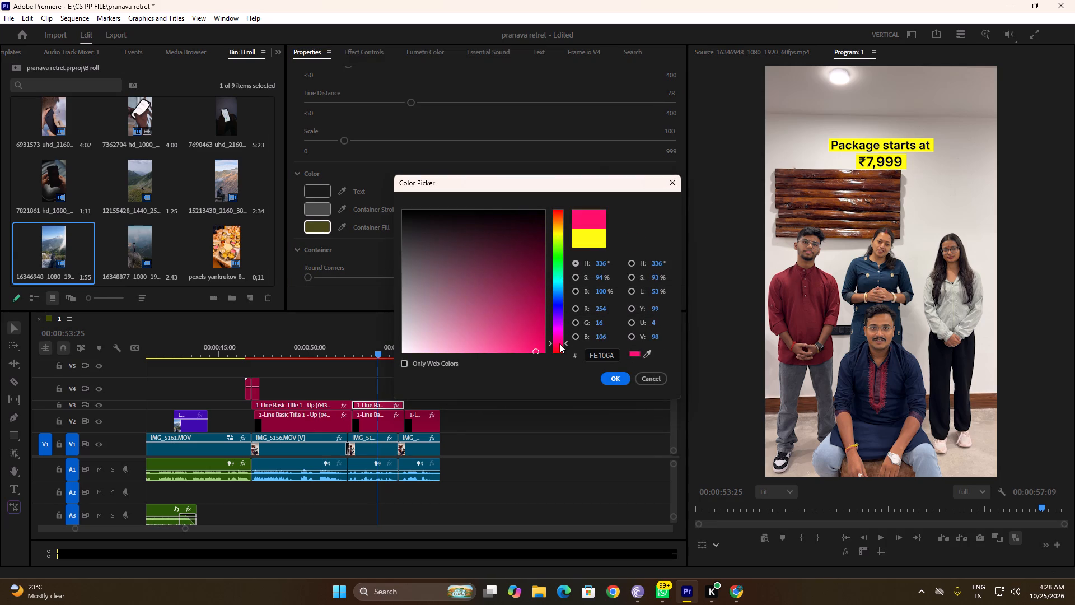
left_click_drag(559, 343, 559, 348)
left_click(618, 380)
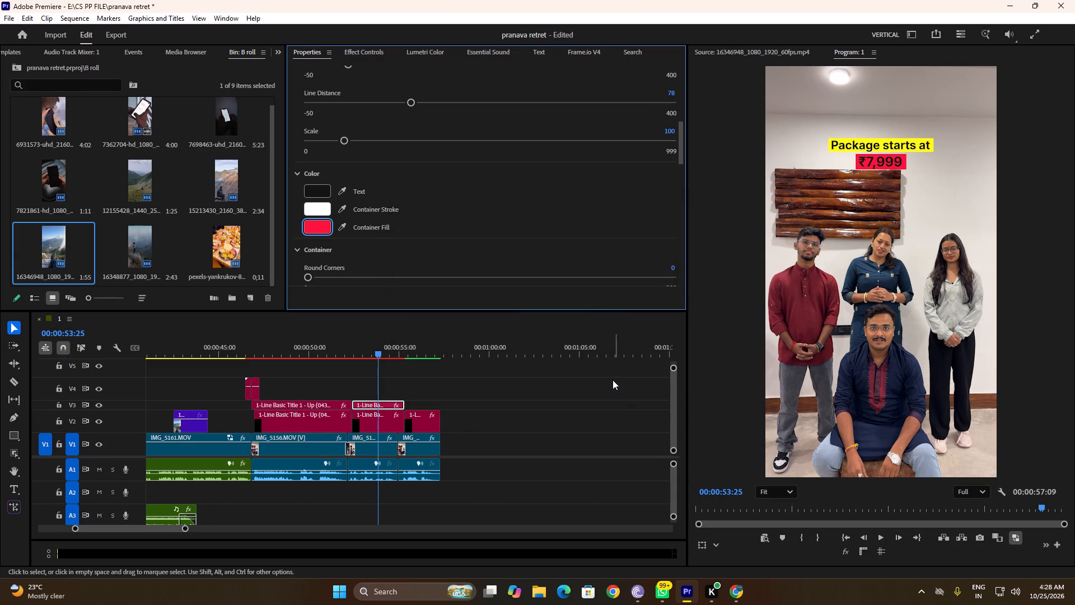
Change the ₹7,999 title's Text colour to near-white F2F2F2.
left_click(314, 190)
left_click_drag(416, 249, 384, 345)
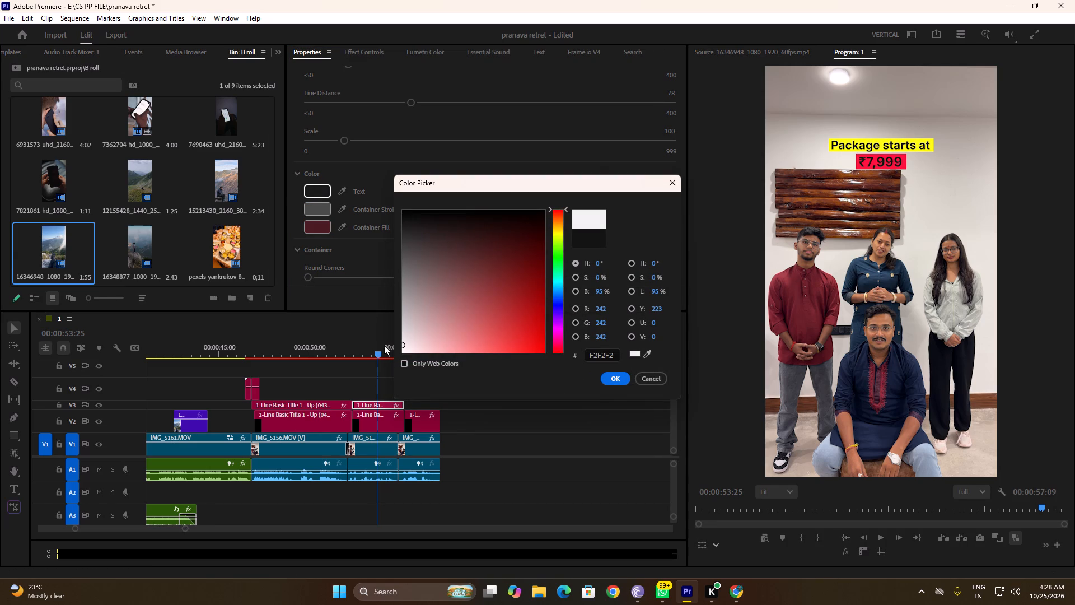
left_click(613, 379)
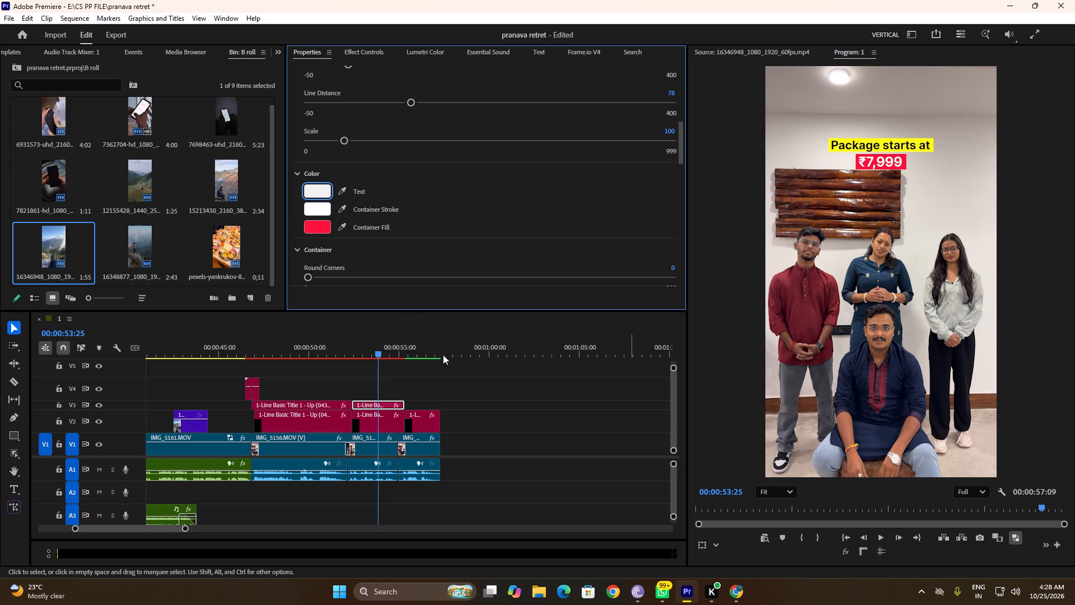
Play back the closing titles from the package price line to the sequence end, and save the project.
left_click_drag(379, 349, 343, 350)
key("space")
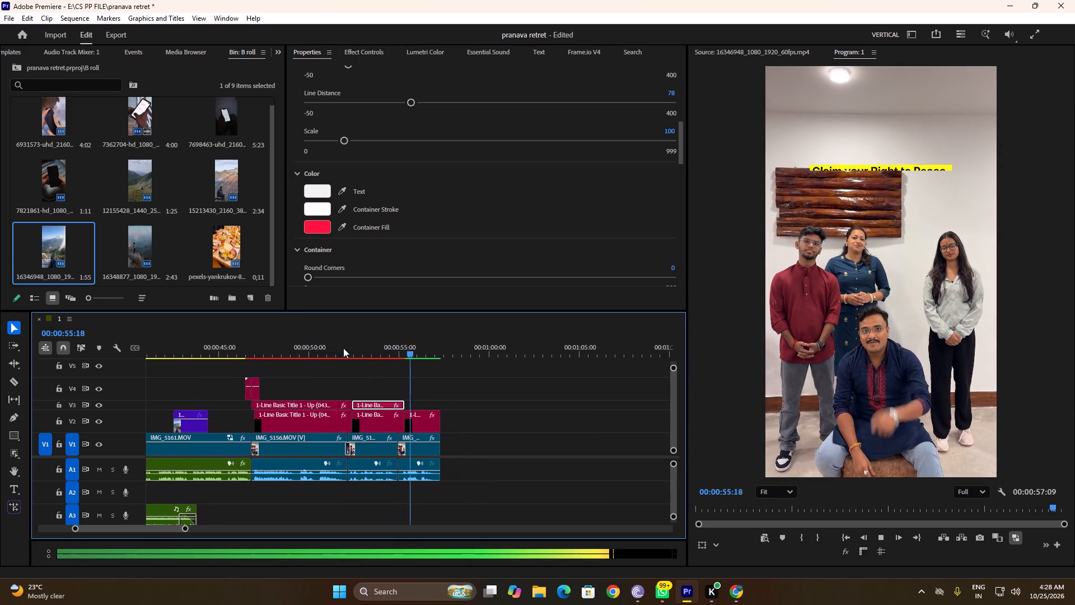
key("space")
key("space")
key("space")
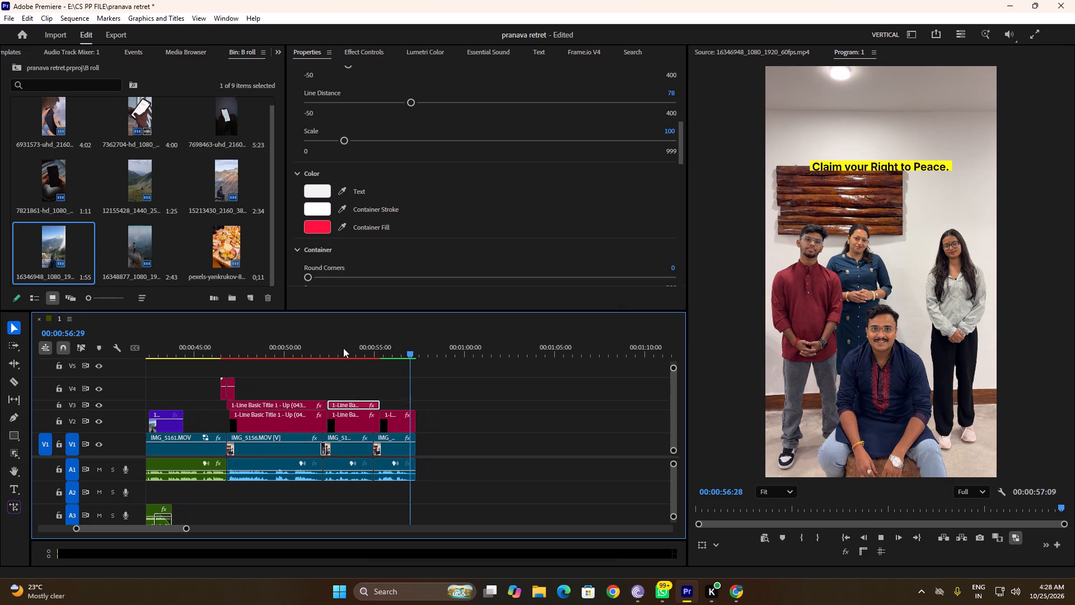
key("ctrl+s")
Render the sequence's effect previews and play the opening seconds.
scroll(330, 372, "down", 15, "alt")
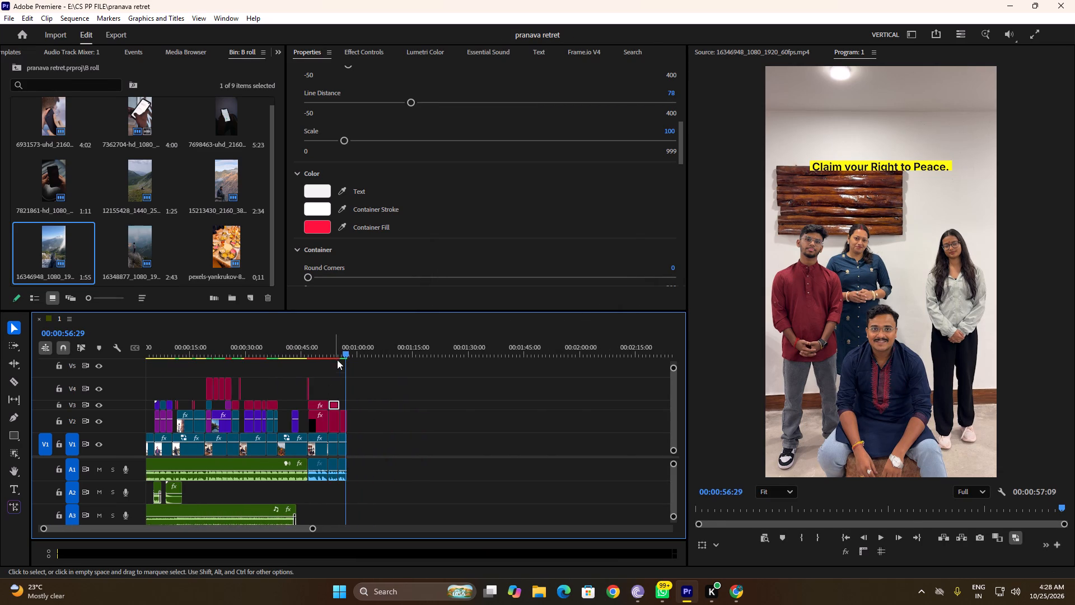
left_click_drag(345, 348, 256, 347)
key("Return")
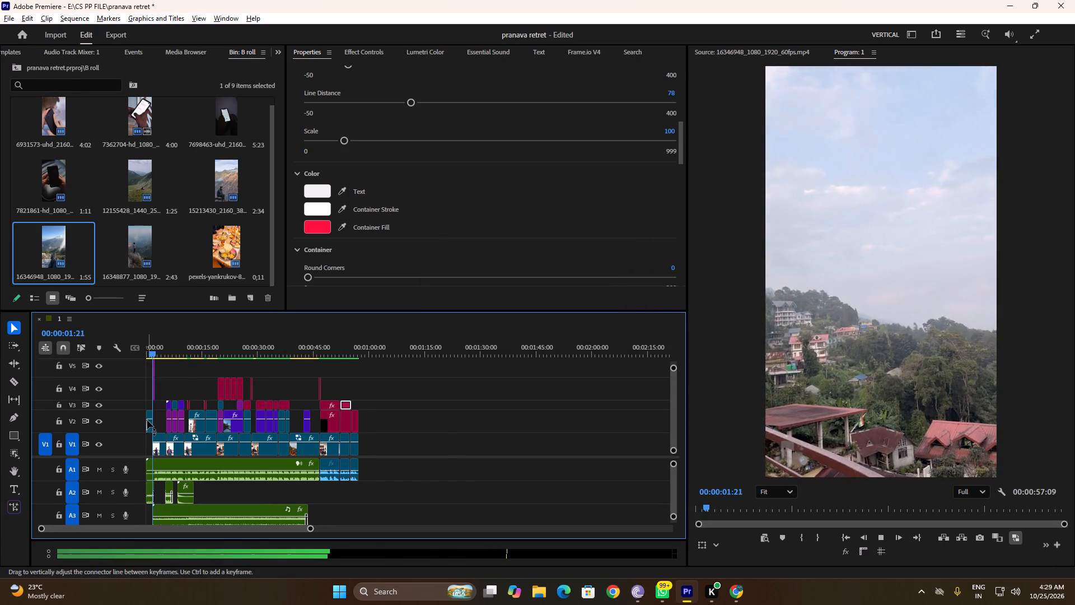
scroll(148, 420, "up", 20, "alt")
key("space")
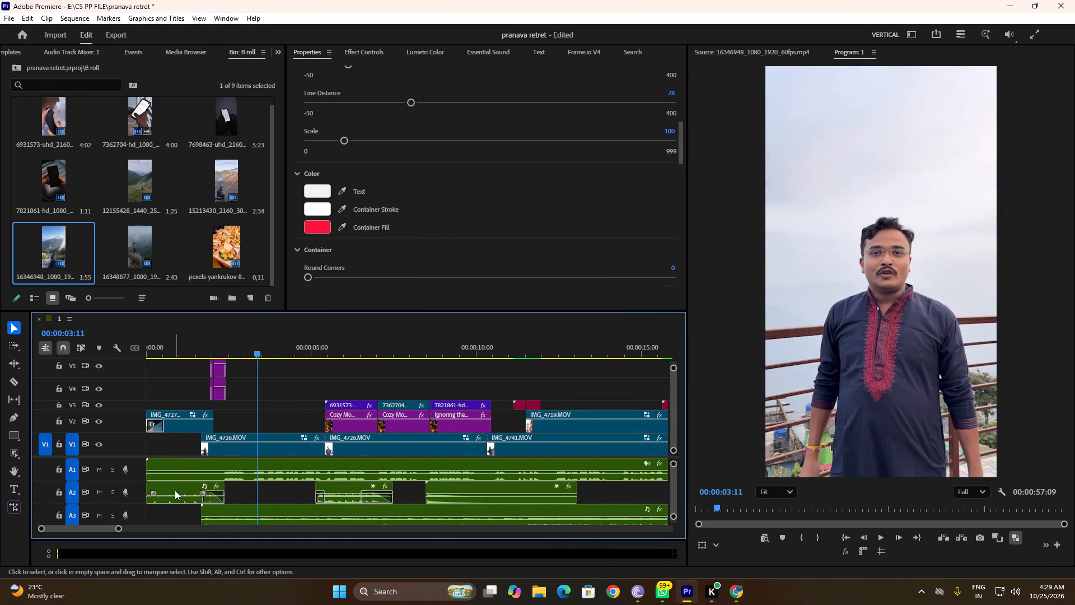
Delete the opening IMG_4727 clip on V2 together with its linked audio on A2.
left_click(175, 490)
left_click(176, 418, "shift")
key("Delete")
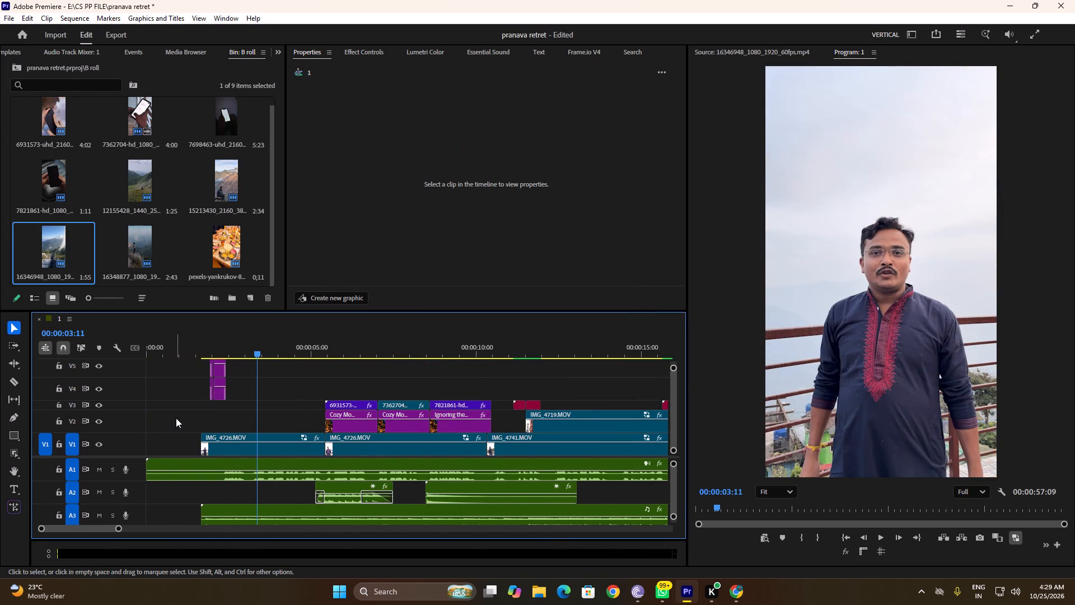
Trim the A1 audio's start to the first IMG_4726 clip's start, and ripple delete the empty gap at the beginning.
left_click_drag(146, 474, 158, 474)
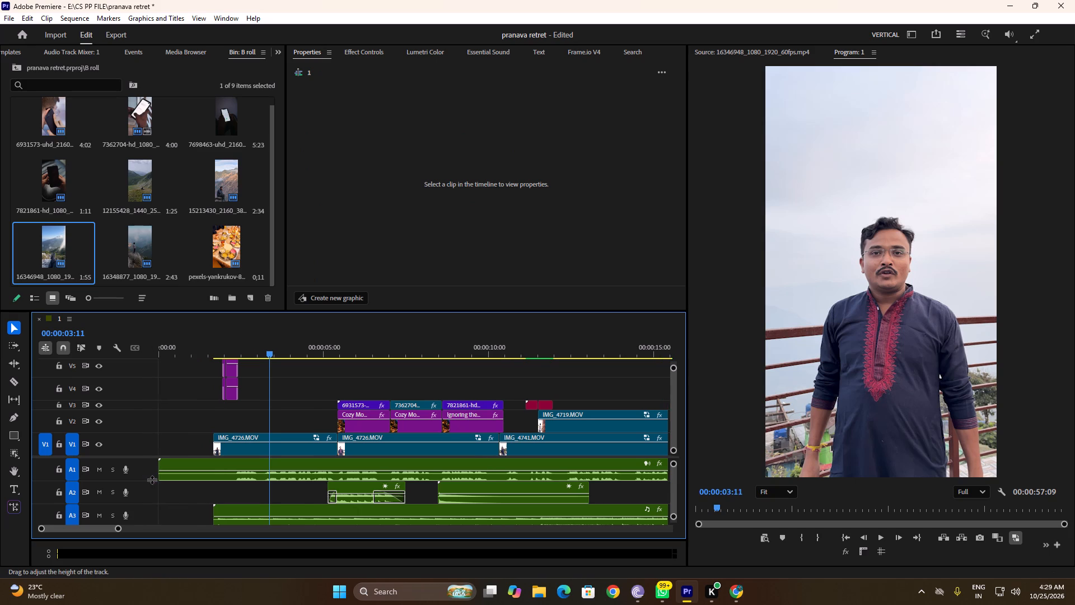
left_click_drag(160, 480, 212, 476)
right_click(190, 446)
left_click(231, 456)
Delete the leftover purple transition clips on V4 and V5 near the sequence start.
key("space")
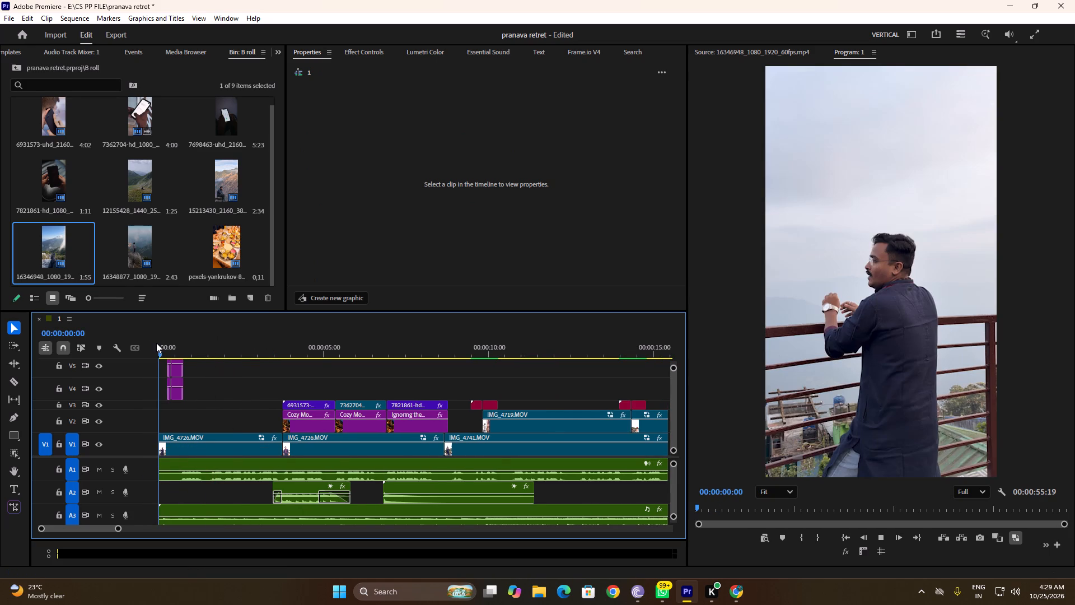
key("space")
type("`")
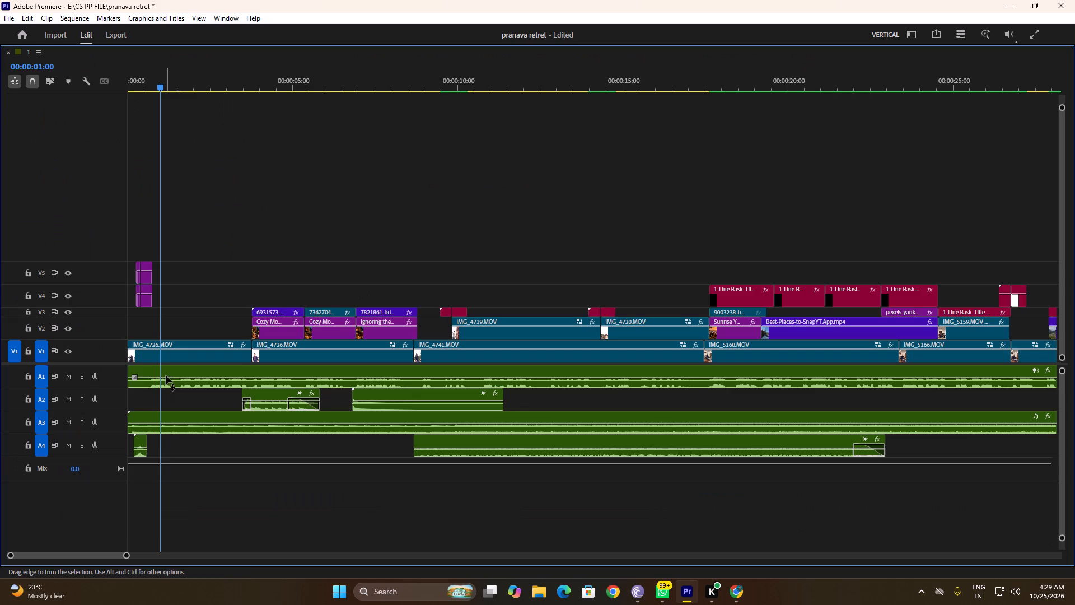
left_click_drag(190, 240, 139, 315)
key("Delete")
key("grave")
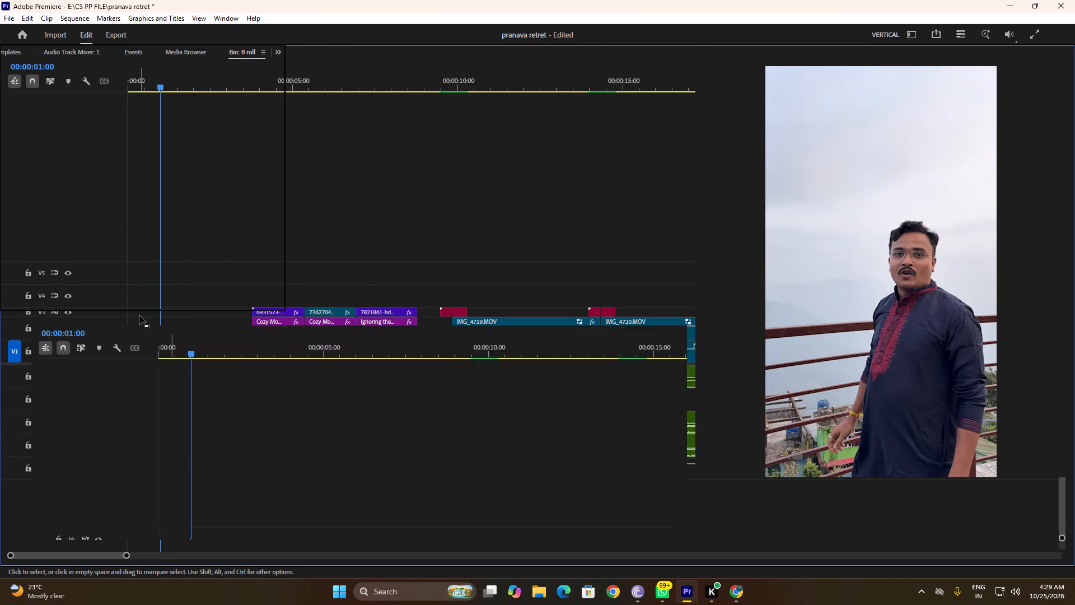
Play the new opening and trim away the short sound effect at the start of A4.
left_click_drag(193, 348, 95, 367)
key("space")
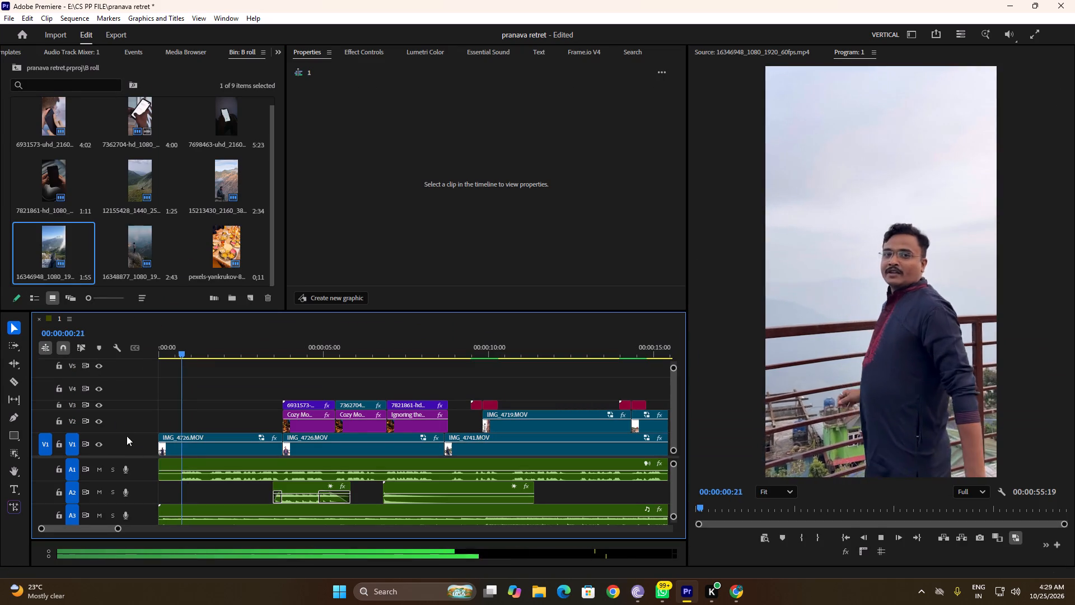
key("space")
key("grave")
left_click(138, 454)
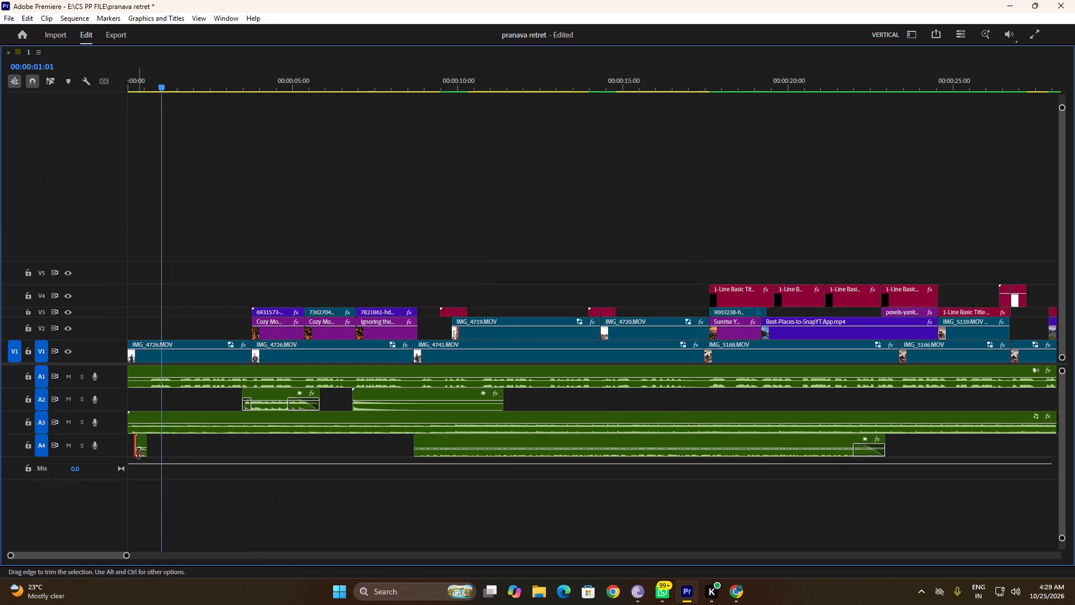
left_click_drag(137, 453, 156, 453)
key("grave")
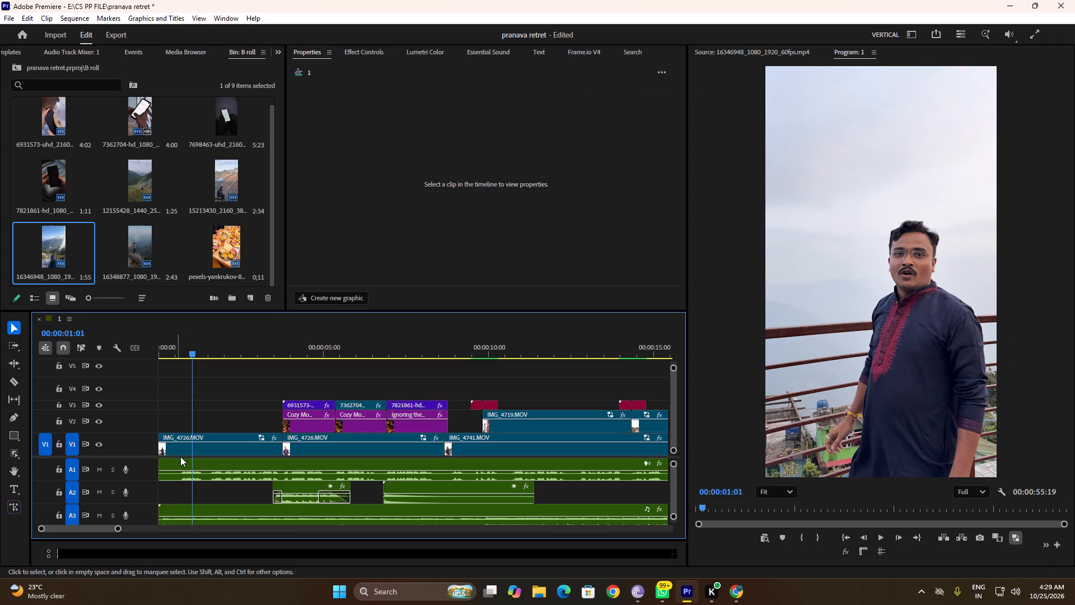
Apply the default Cross Dissolve to the start of the first IMG_4726 clip and shorten it.
left_click_drag(194, 339, 72, 349)
key("space")
key("space")
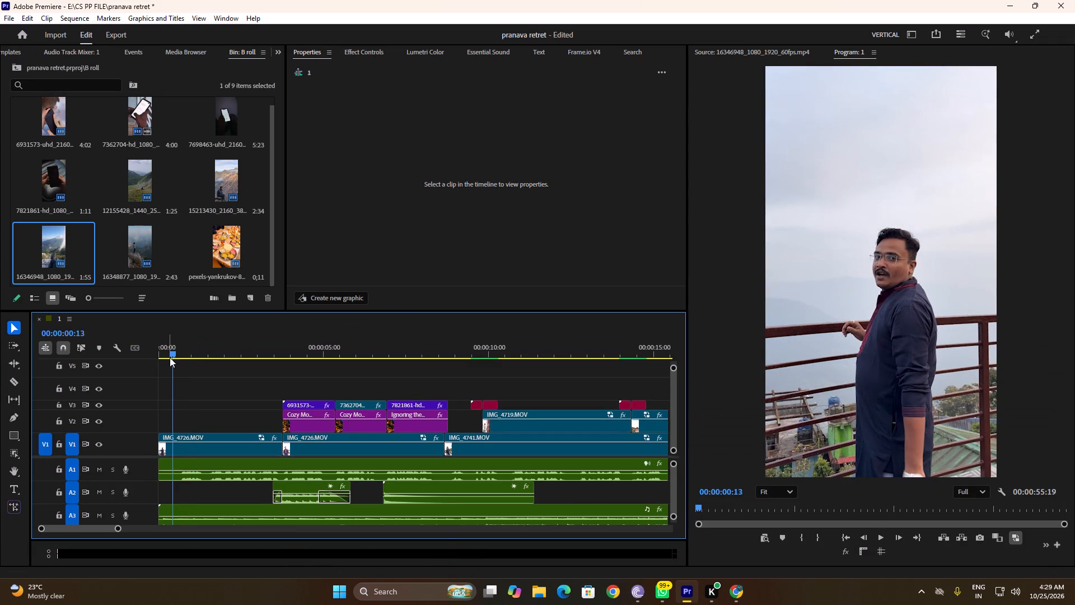
left_click_drag(170, 357, 154, 360)
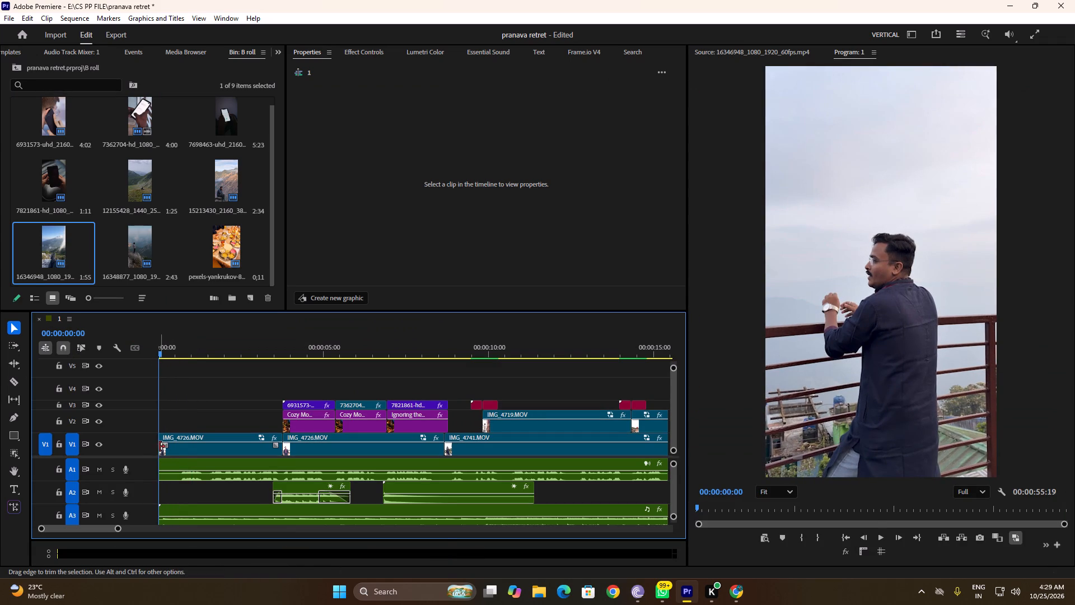
right_click(161, 449)
left_click(213, 522)
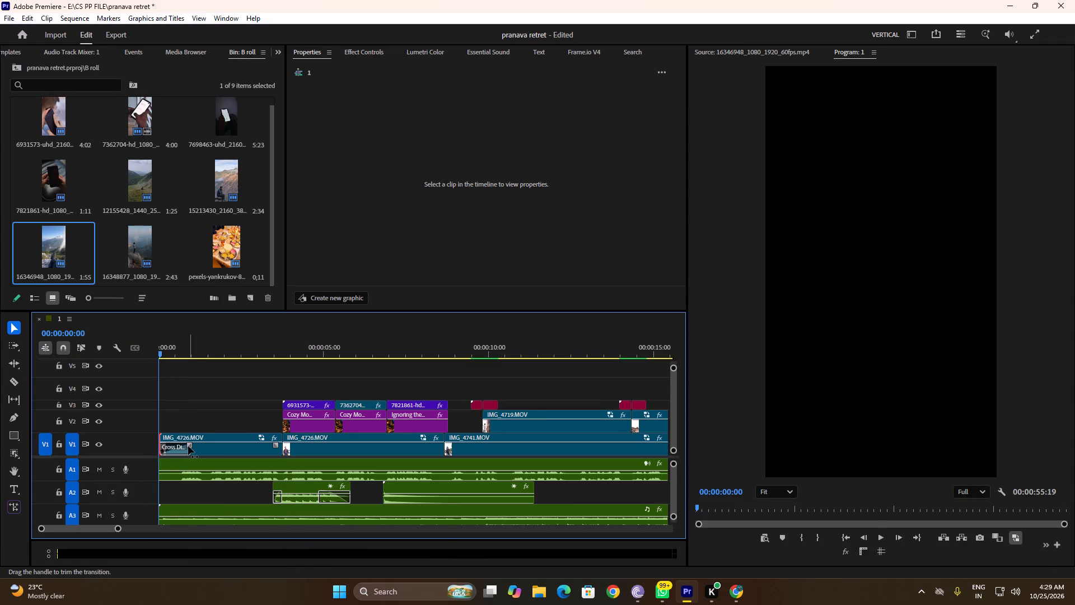
left_click_drag(188, 446, 172, 446)
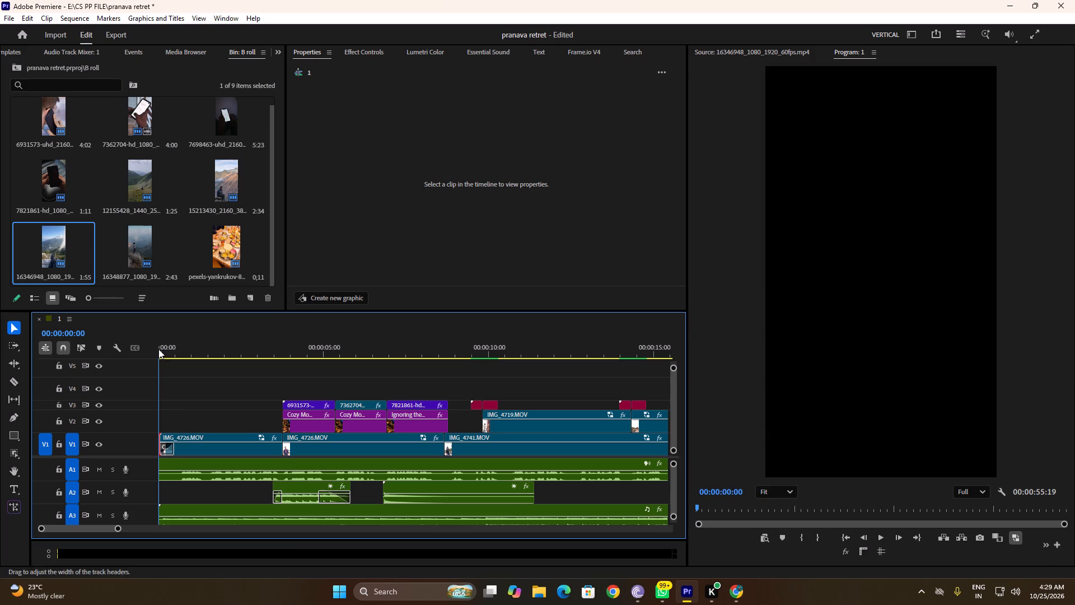
Play the sequence from the beginning and replay the opening to check the fade-in and the speaker's first lines.
left_click_drag(158, 349, 118, 352)
key("space")
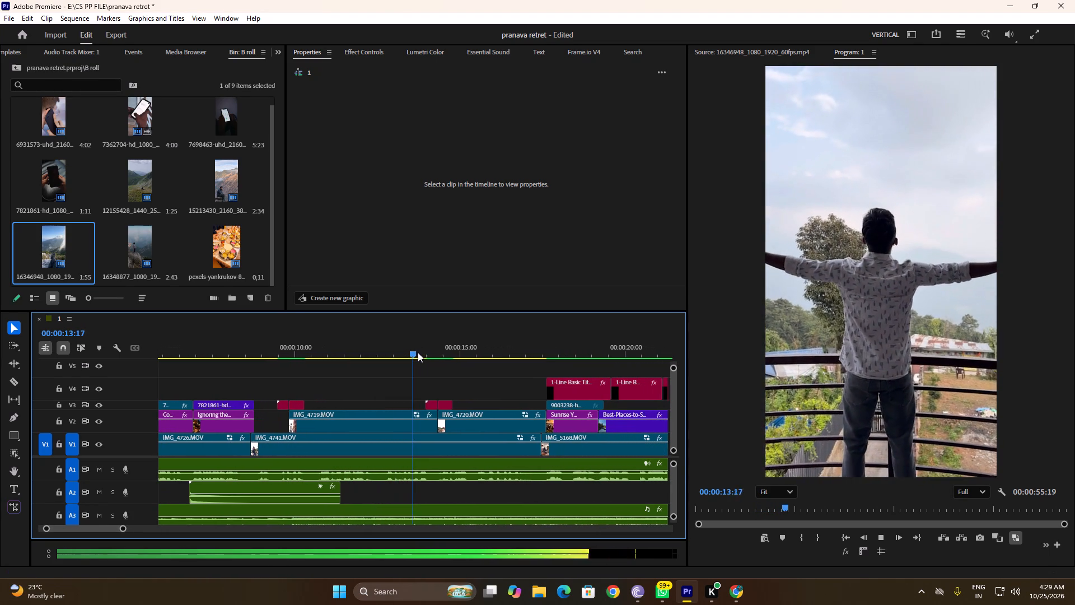
key("space")
left_click_drag(404, 352, 0, 365)
key("space")
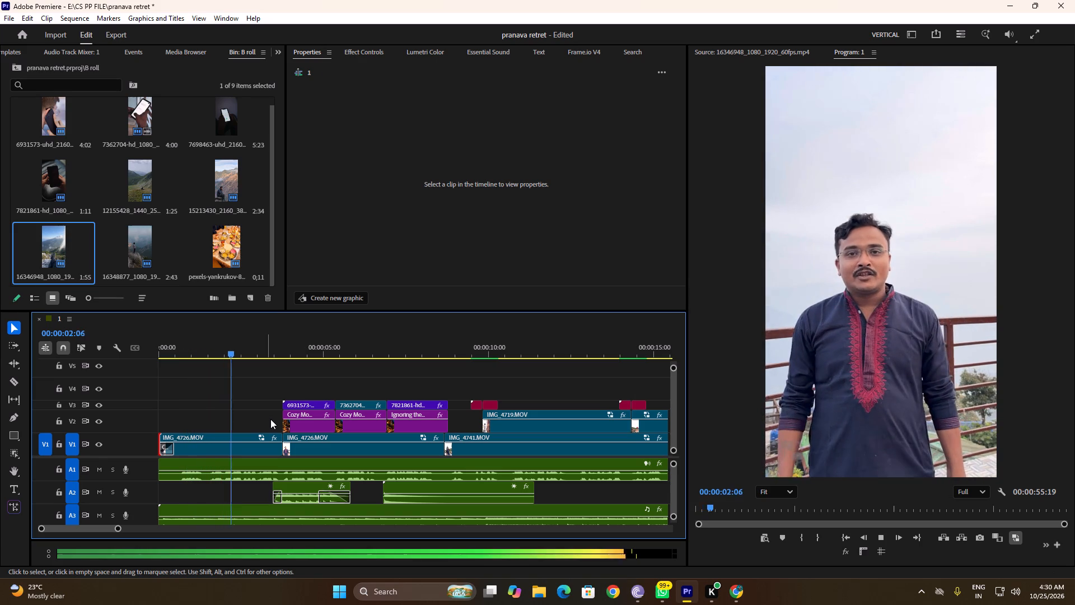
key("space")
left_click_drag(271, 351, 60, 361)
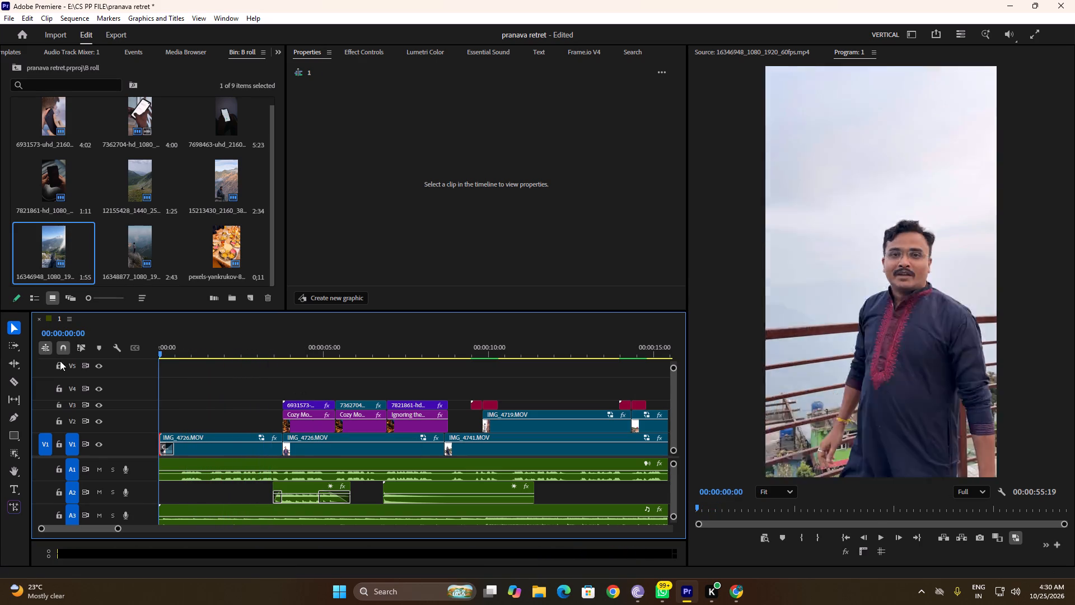
left_click_drag(60, 361, 43, 361)
key("space")
key("space")
key("space")
key("space")
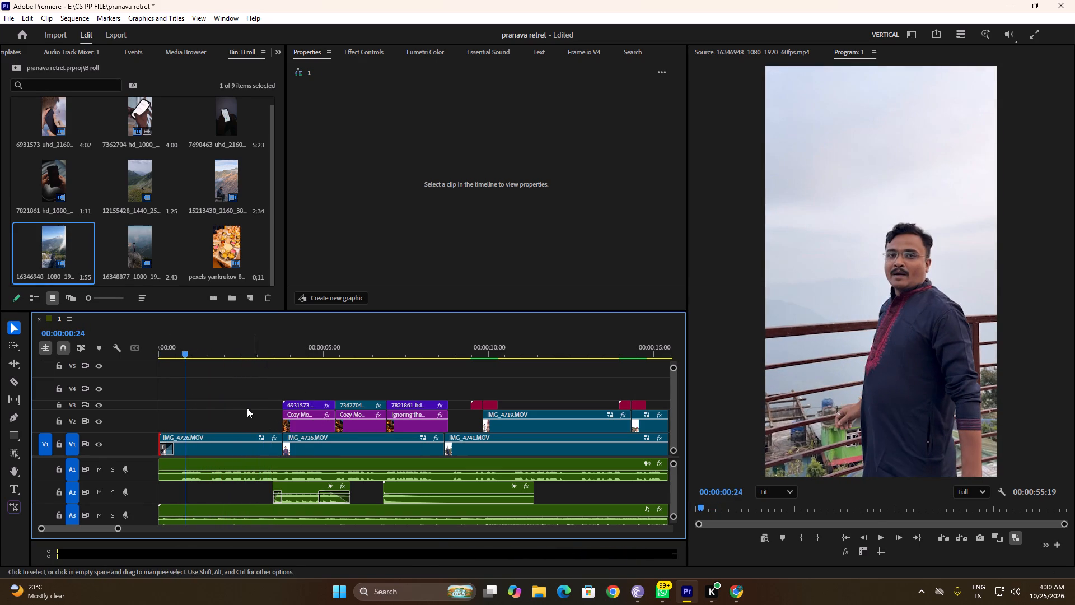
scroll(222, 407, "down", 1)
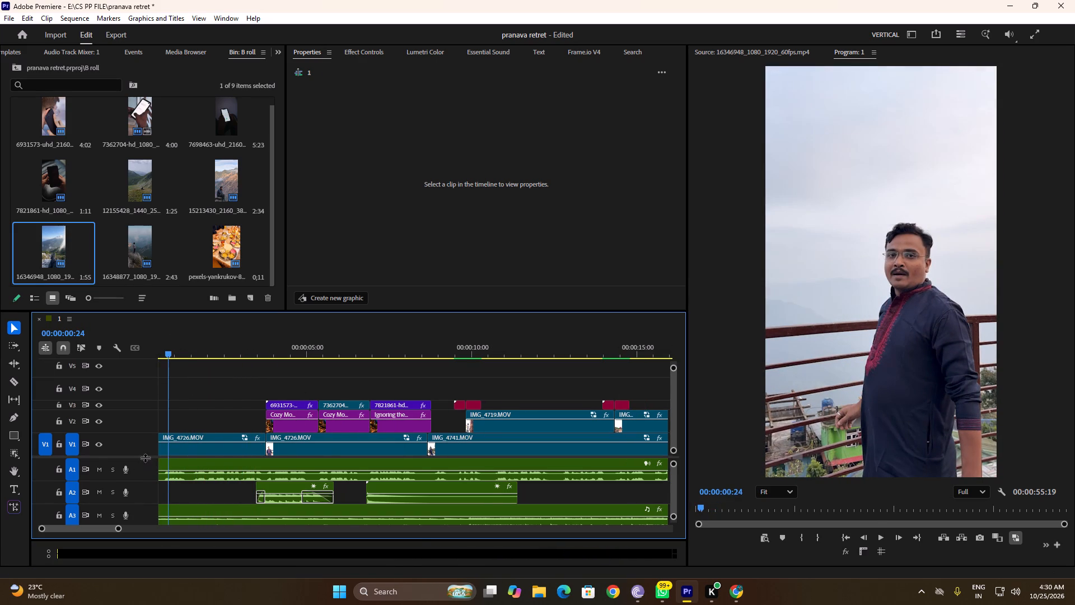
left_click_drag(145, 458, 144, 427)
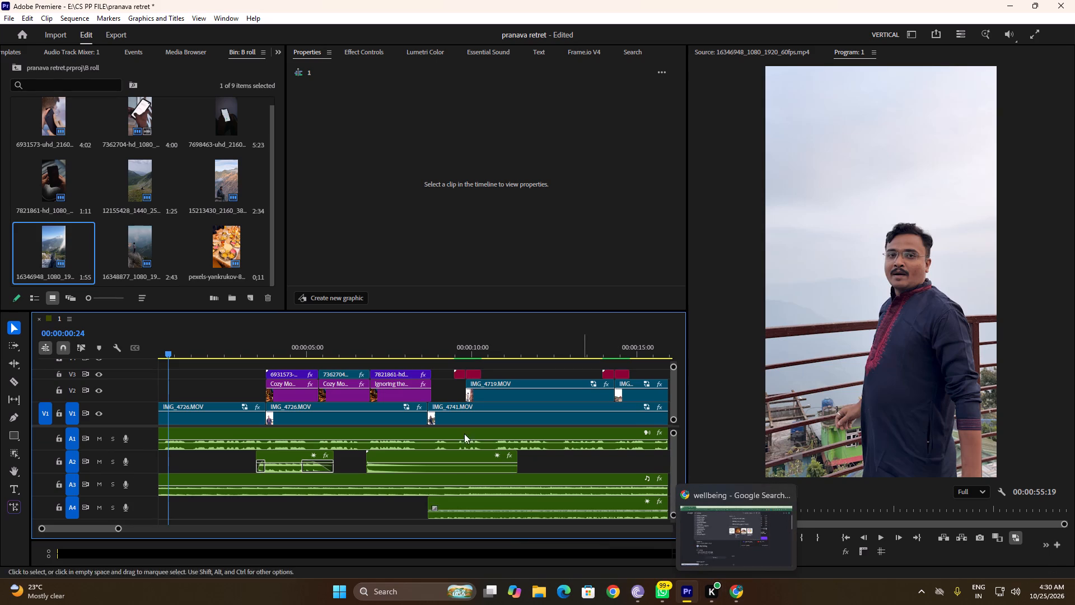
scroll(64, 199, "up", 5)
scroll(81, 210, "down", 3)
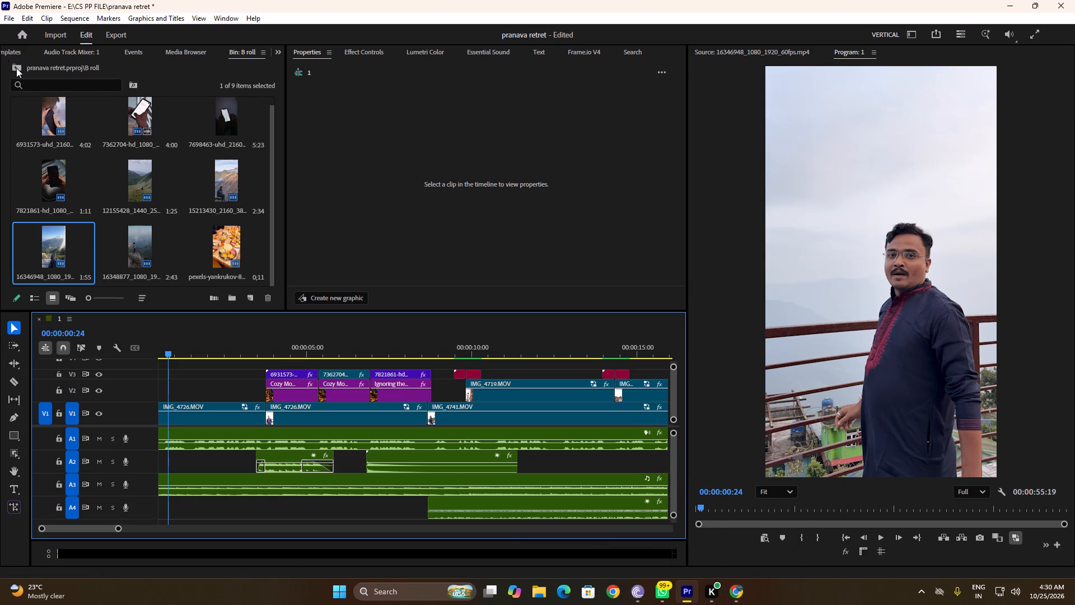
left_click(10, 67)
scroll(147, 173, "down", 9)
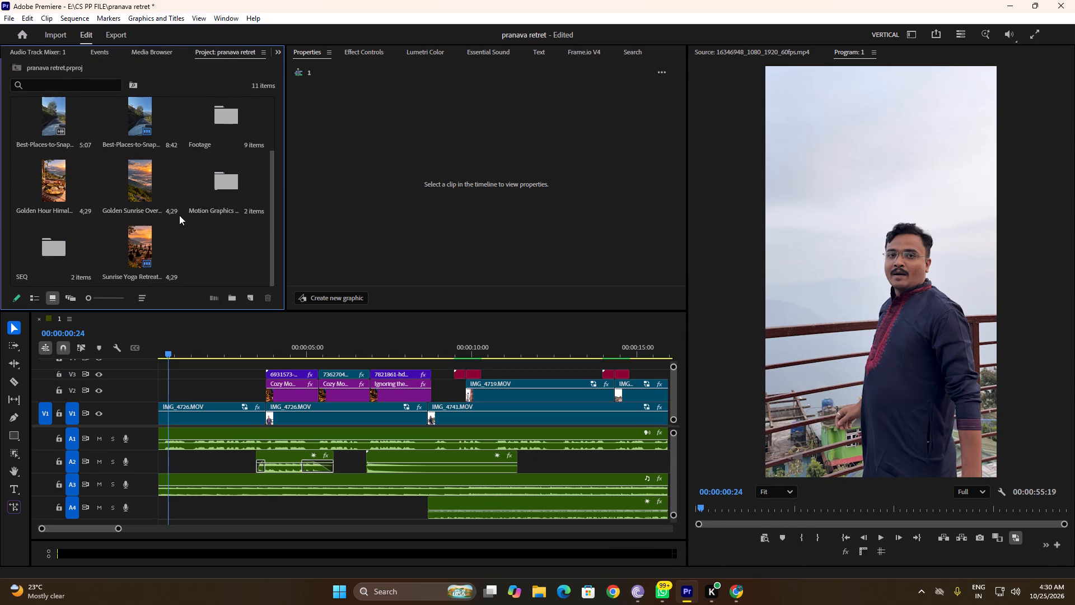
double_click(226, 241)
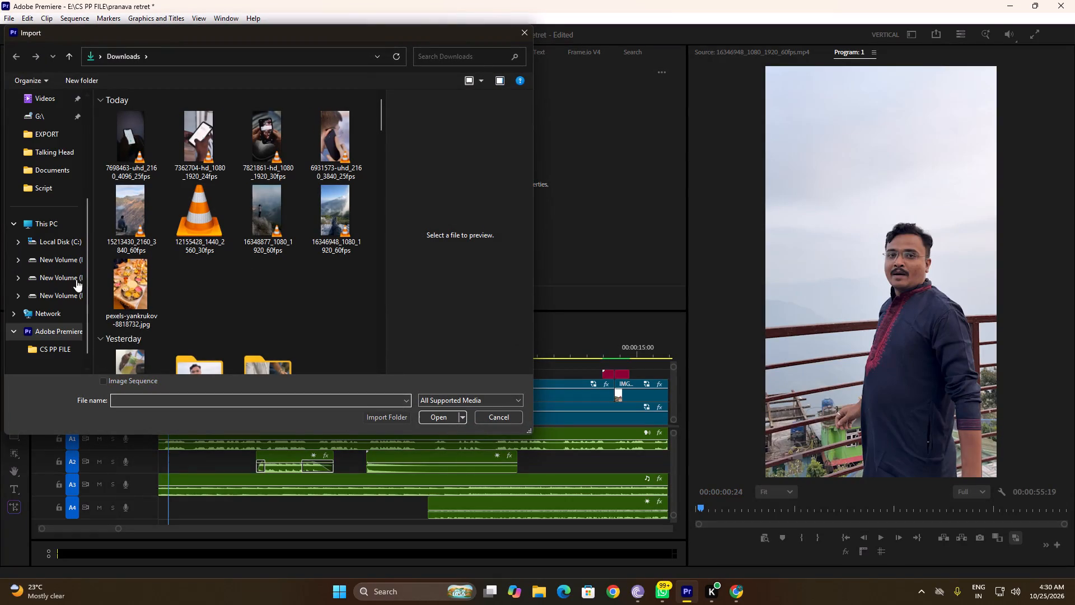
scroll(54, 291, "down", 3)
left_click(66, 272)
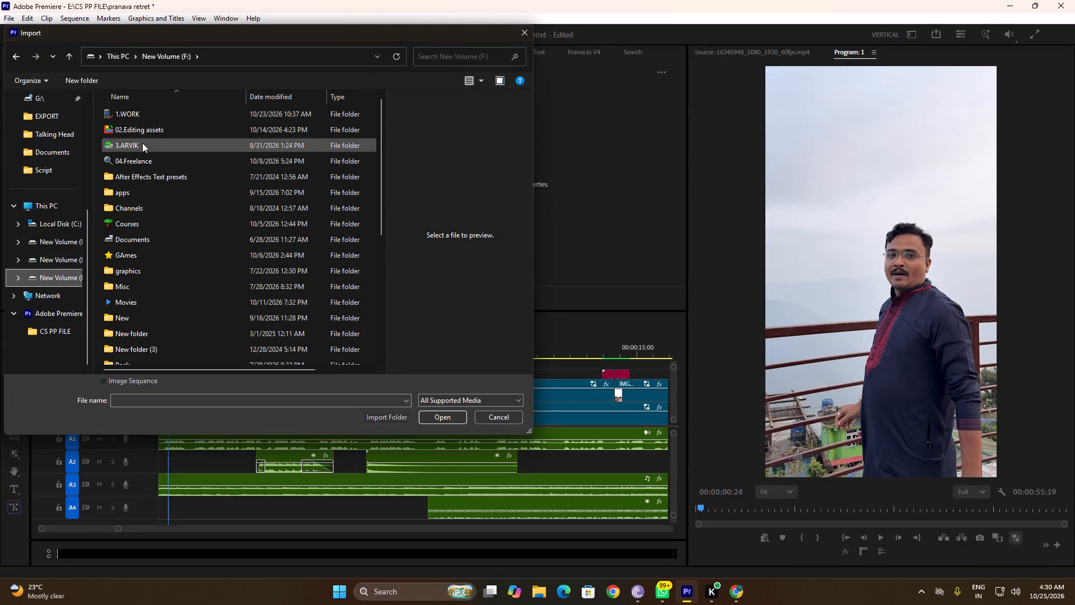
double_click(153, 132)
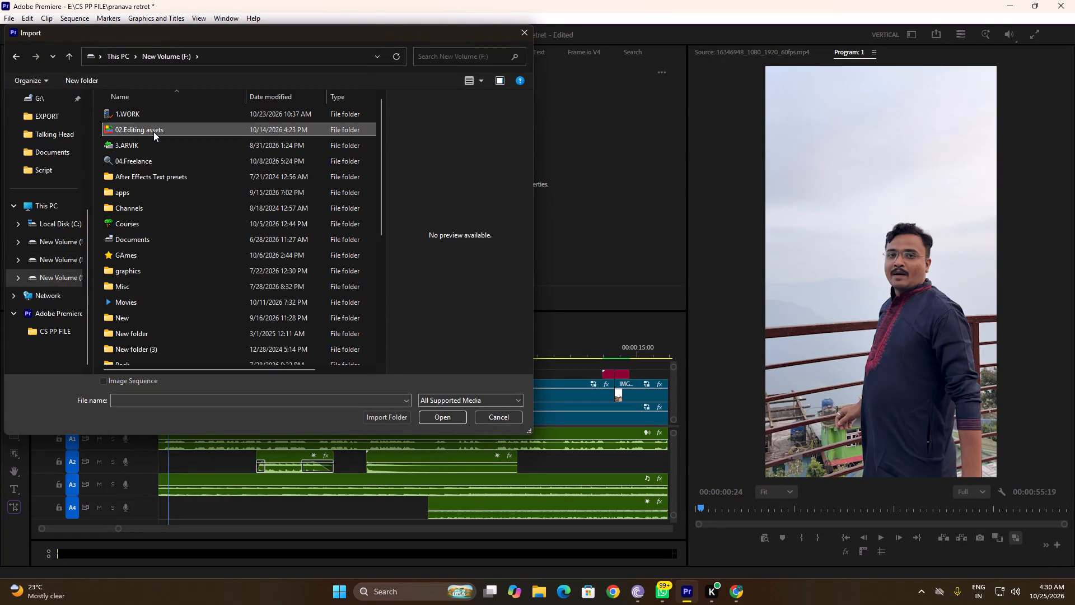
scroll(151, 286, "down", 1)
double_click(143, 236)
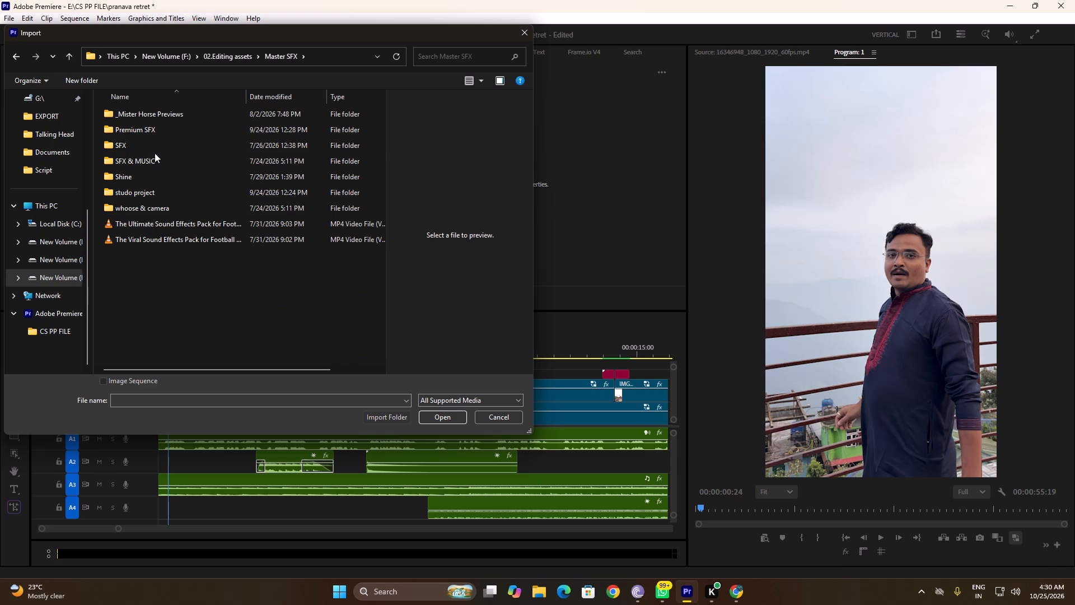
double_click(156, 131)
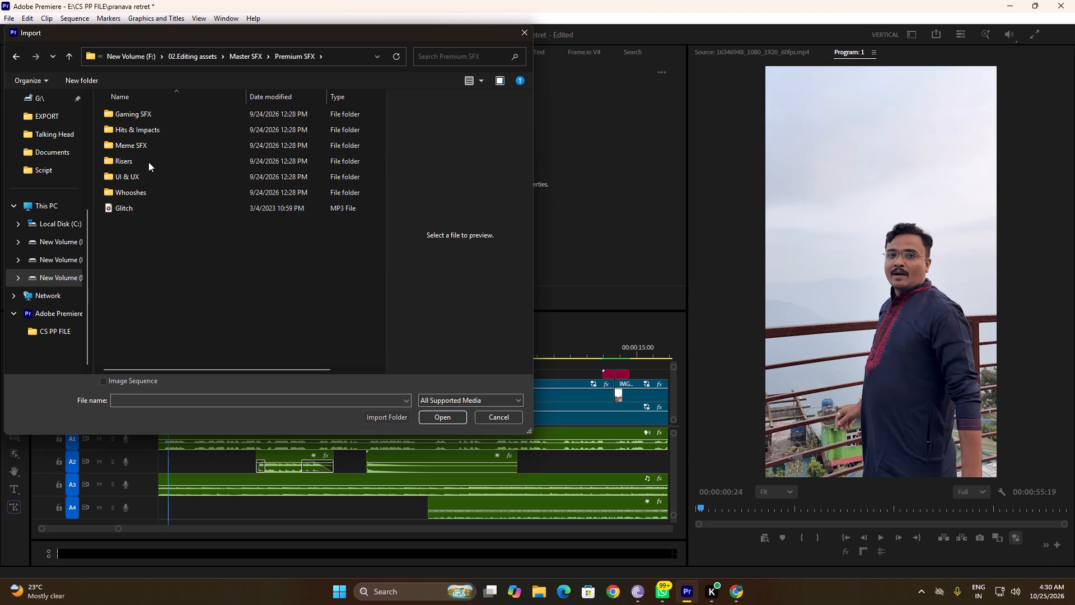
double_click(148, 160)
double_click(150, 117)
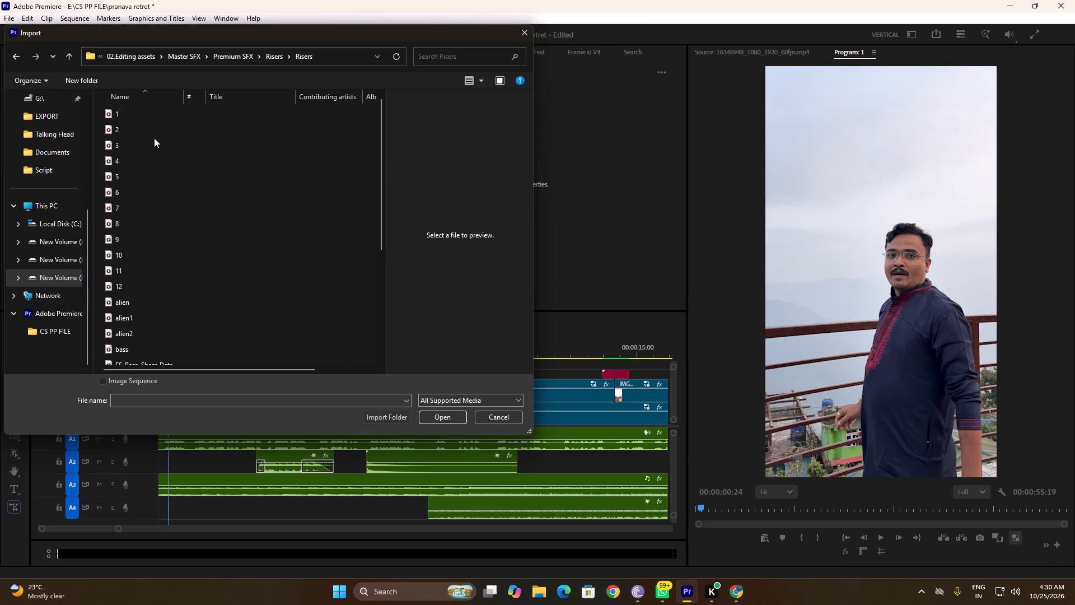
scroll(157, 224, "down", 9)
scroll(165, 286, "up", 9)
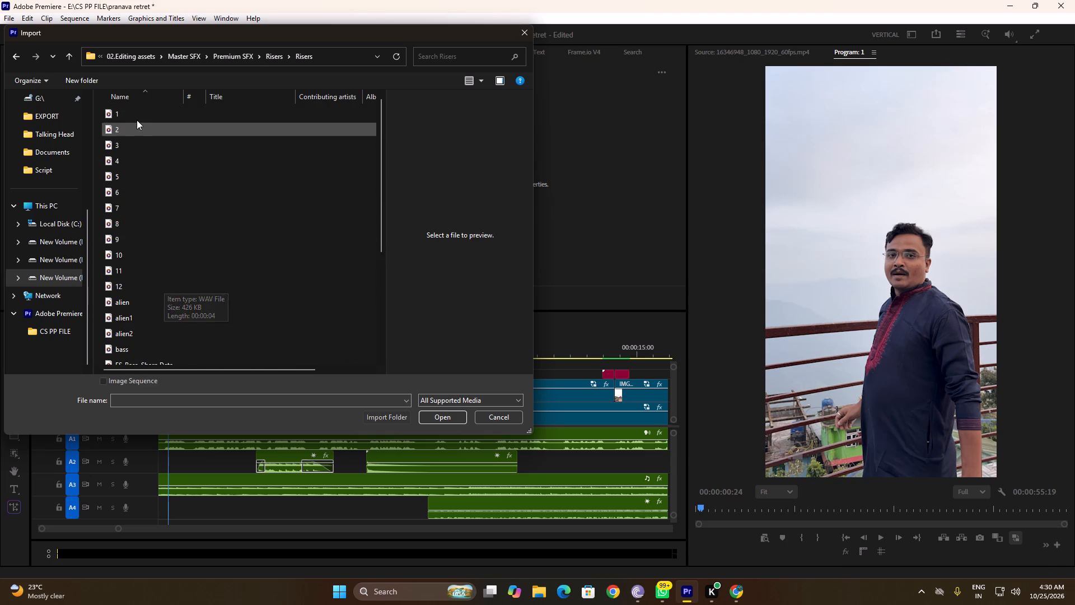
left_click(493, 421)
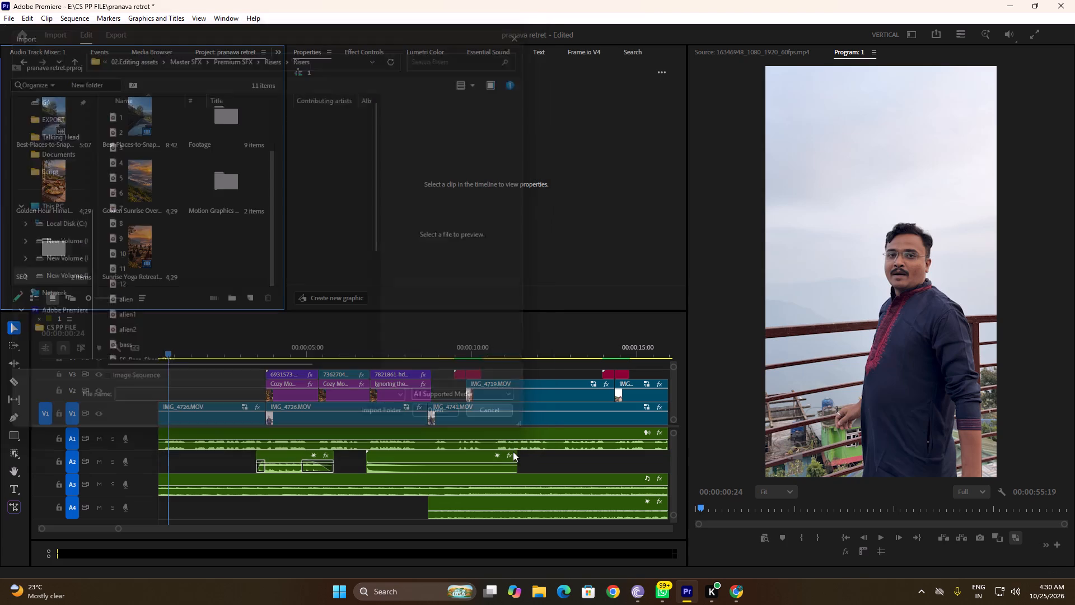
In File Explorer, open the Premium SFX Risers folder on drive F: under 02.Editing assets > Master SFX and audition risers 1, 2 and 3.
left_click(541, 591)
scroll(330, 359, "down", 4)
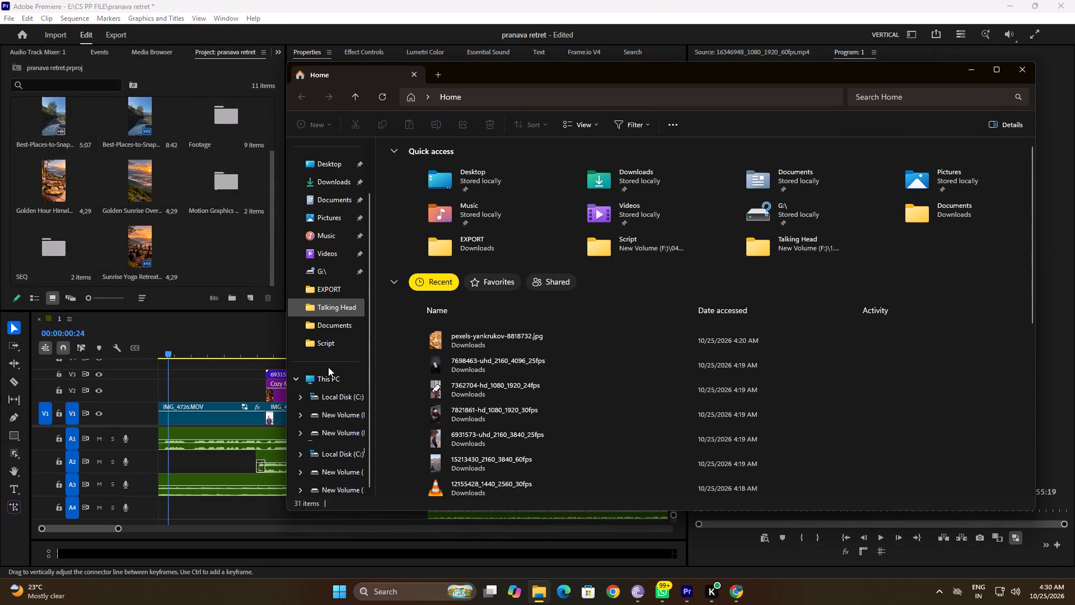
scroll(328, 367, "down", 1)
left_click(339, 457)
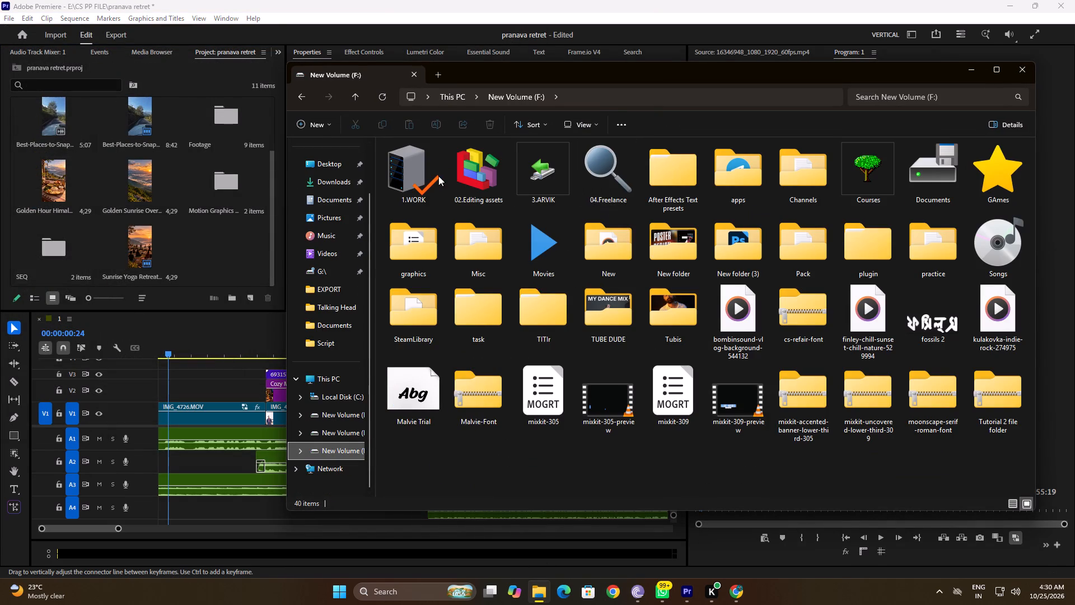
double_click(496, 170)
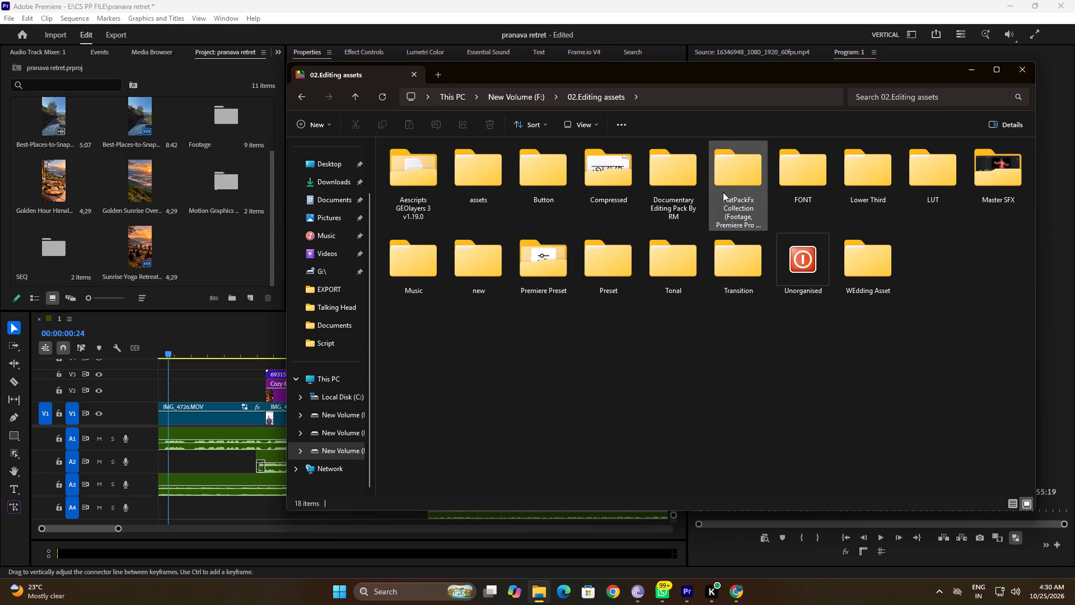
double_click(978, 185)
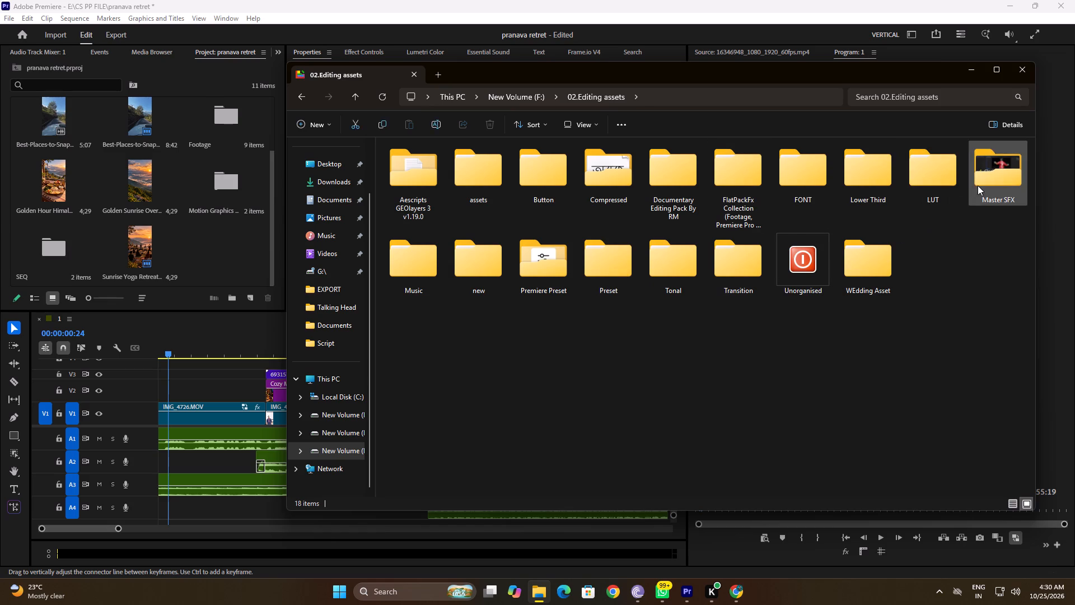
left_click(480, 184)
double_click(471, 179)
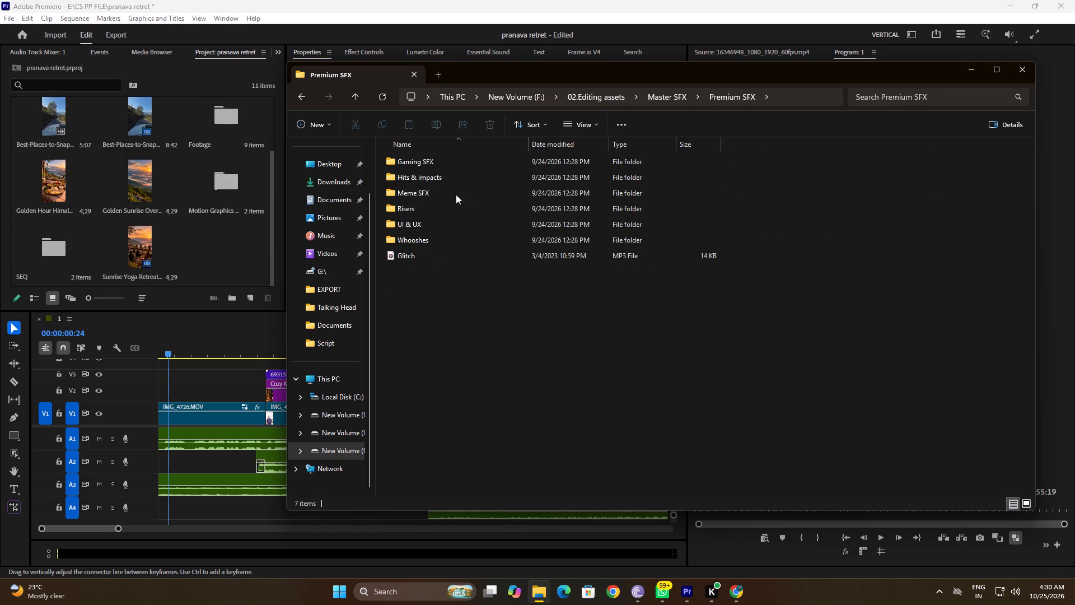
double_click(438, 206)
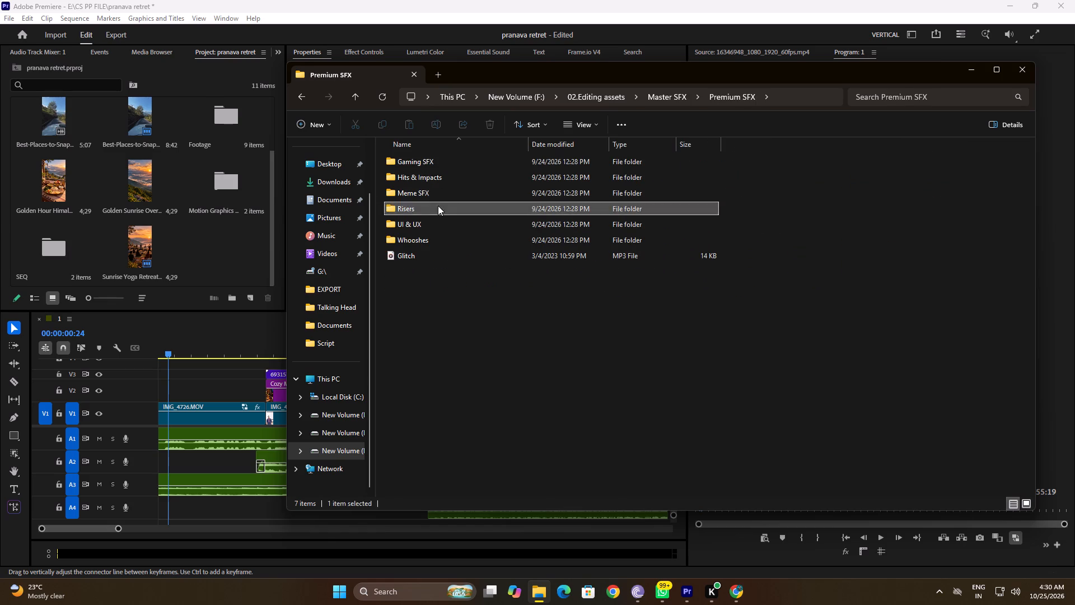
double_click(417, 161)
double_click(431, 164)
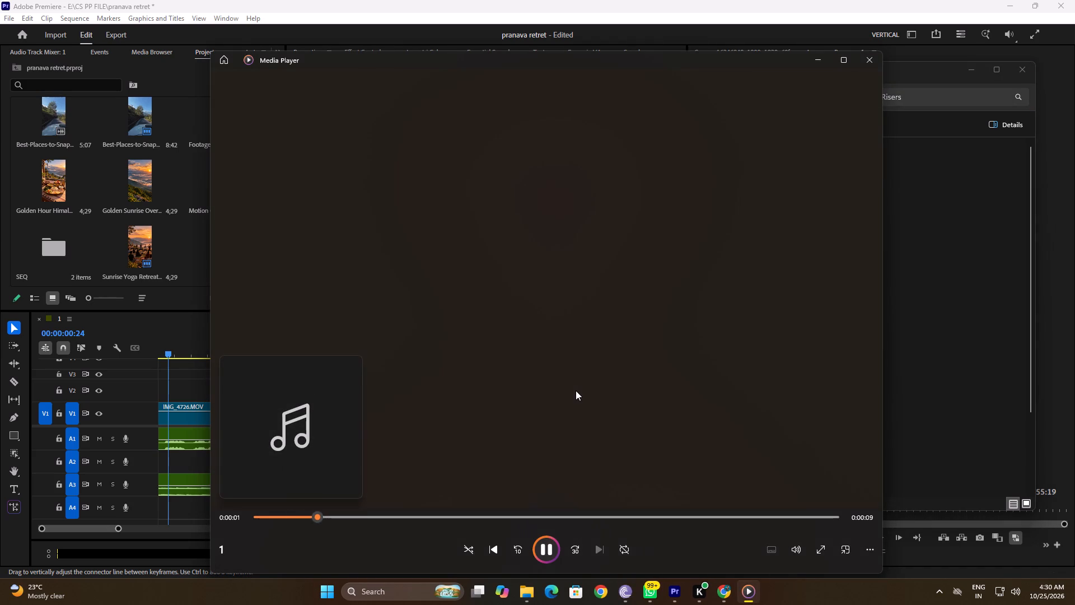
left_click(869, 62)
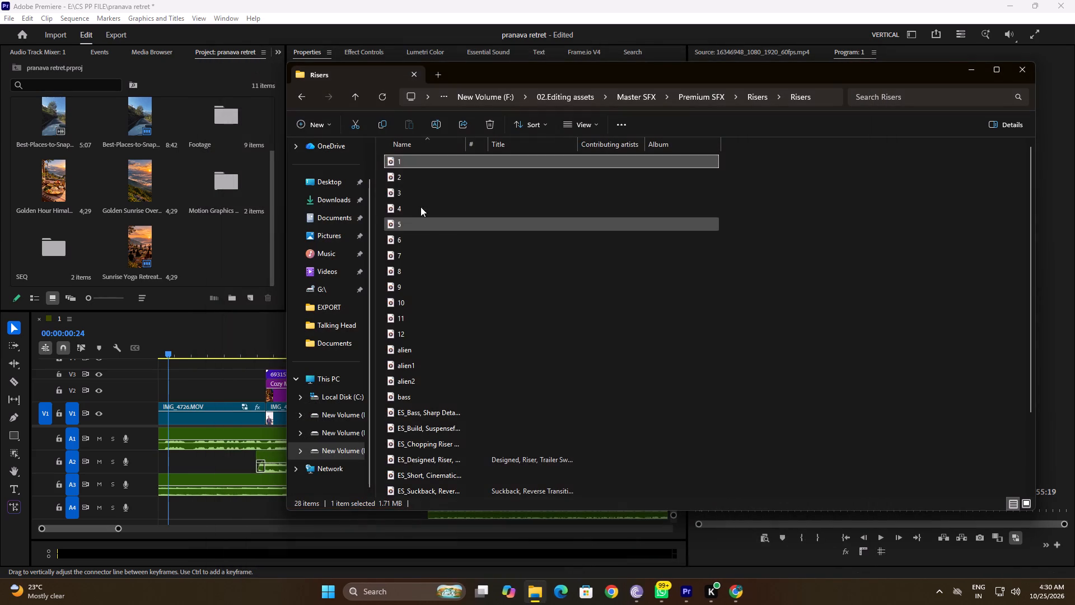
double_click(420, 175)
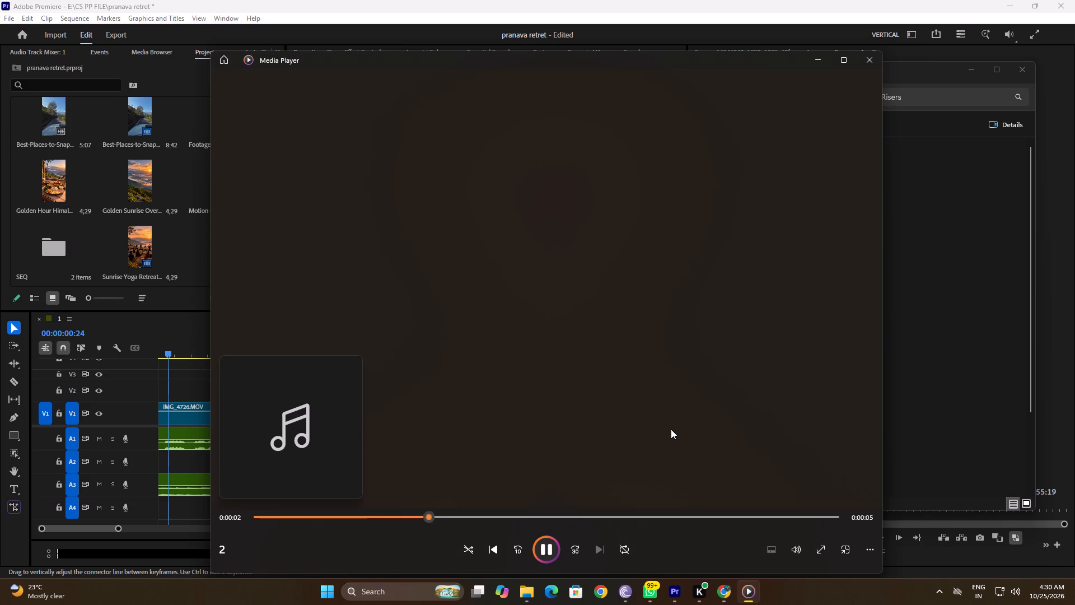
left_click(868, 66)
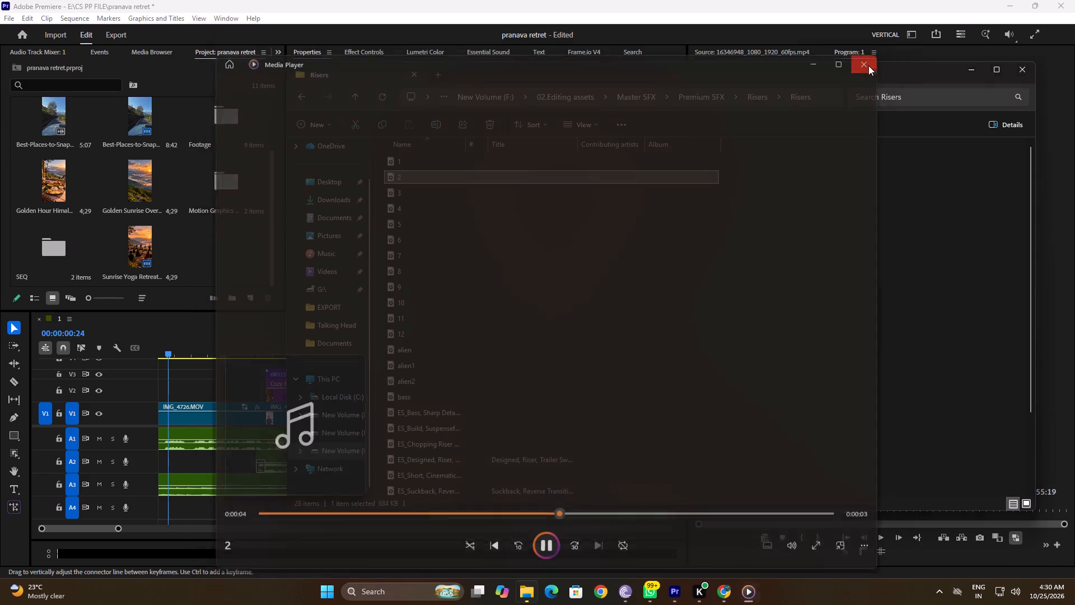
double_click(500, 196)
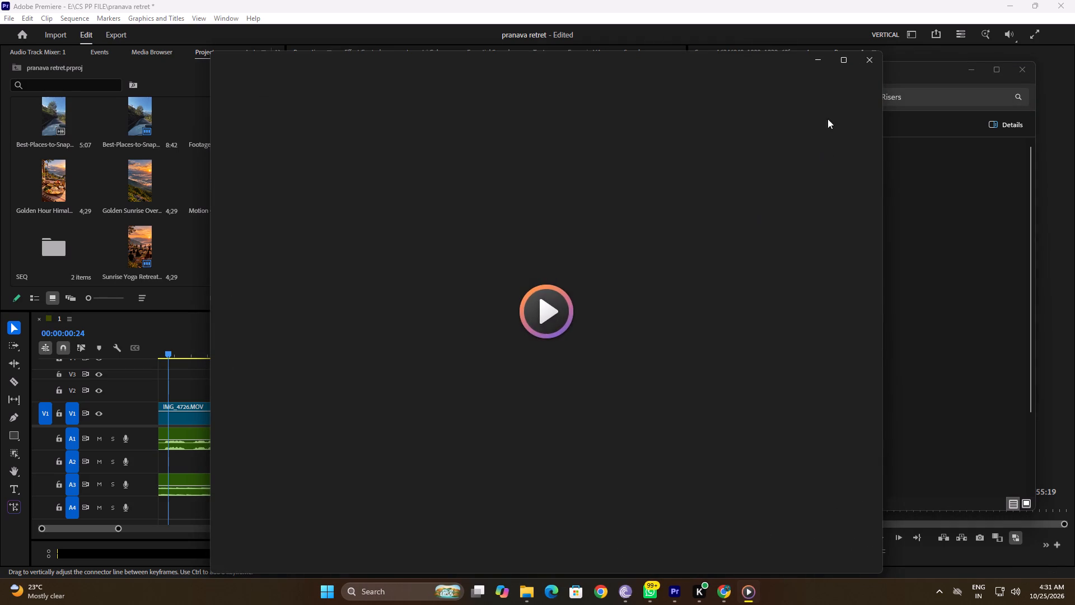
left_click(863, 61)
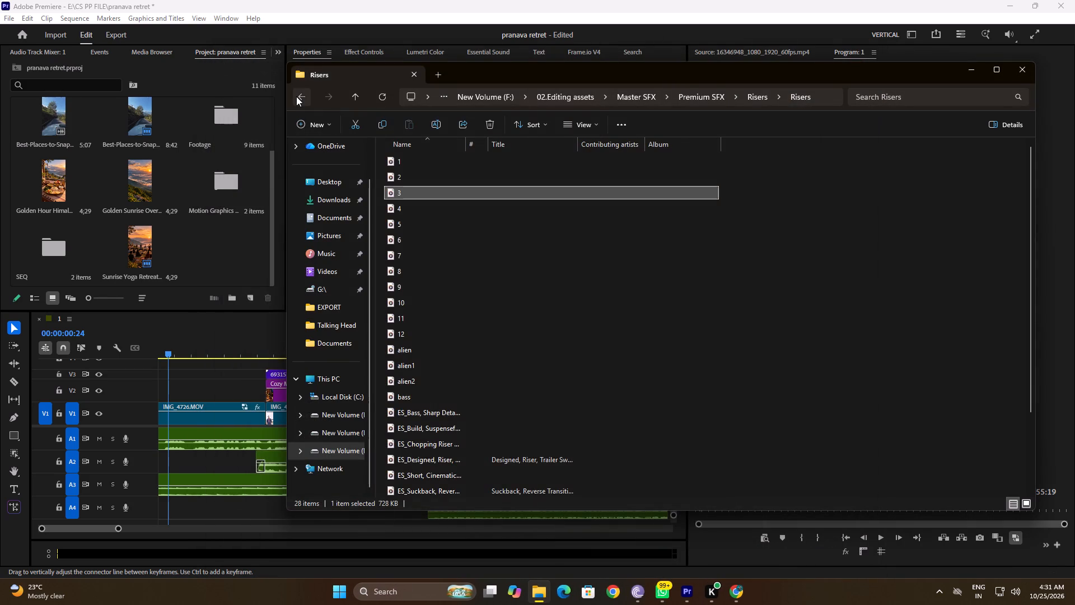
Browse the other Master SFX folders and import the "Cinematic Sound Effect" video from the SFX folder into the pranava retret project.
left_click(296, 96)
left_click(296, 94)
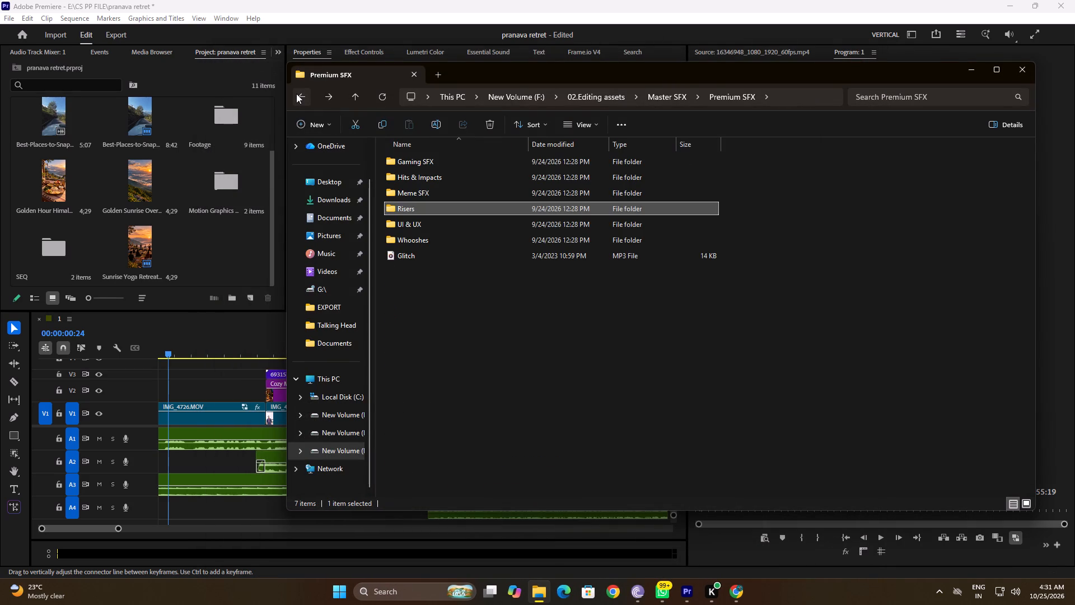
left_click(296, 94)
double_click(436, 194)
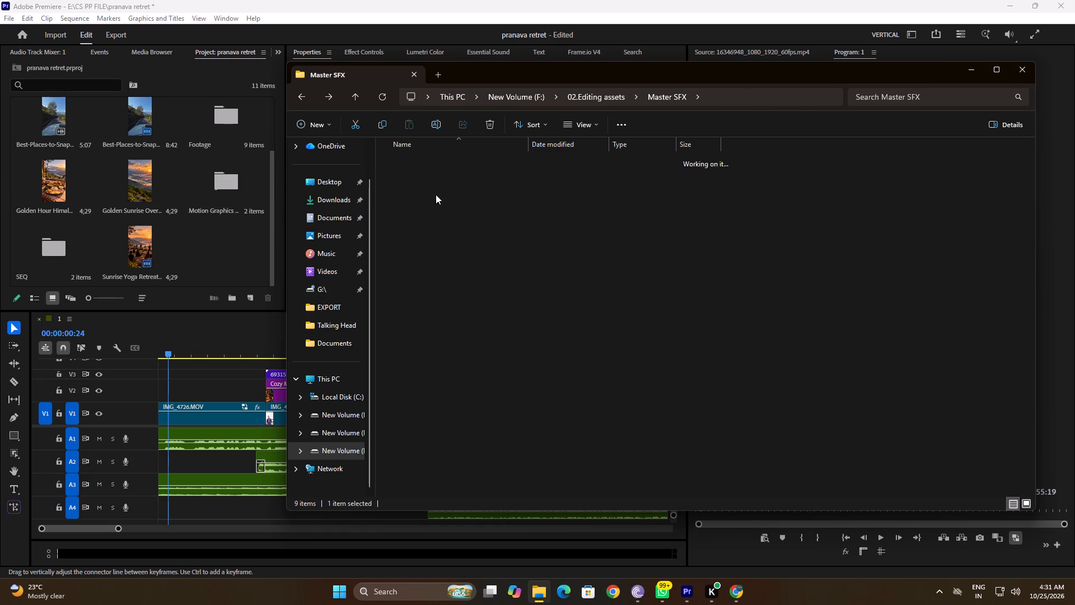
left_click(303, 95)
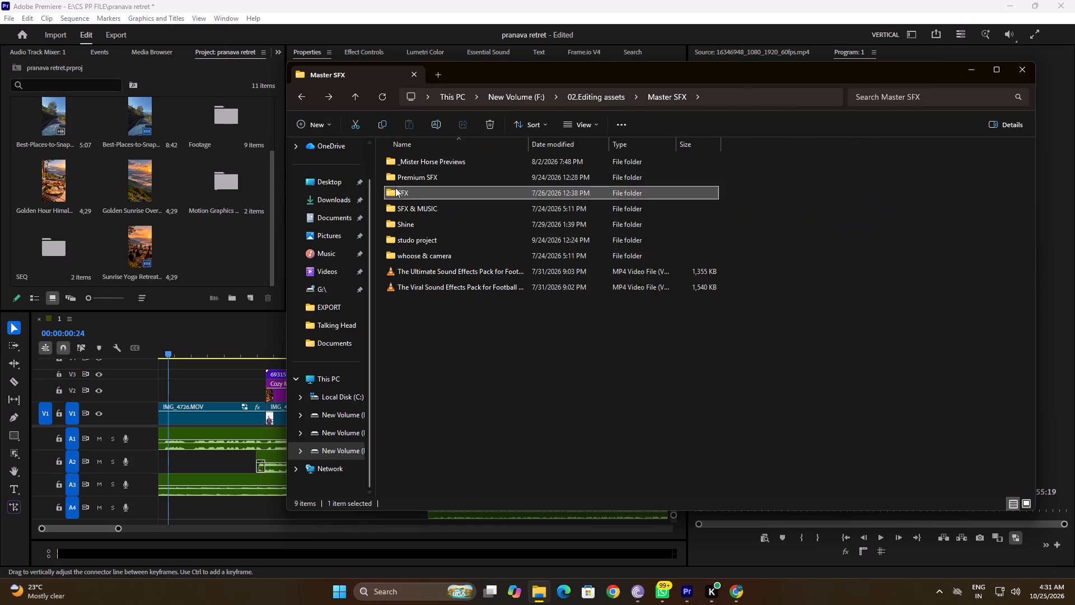
double_click(434, 211)
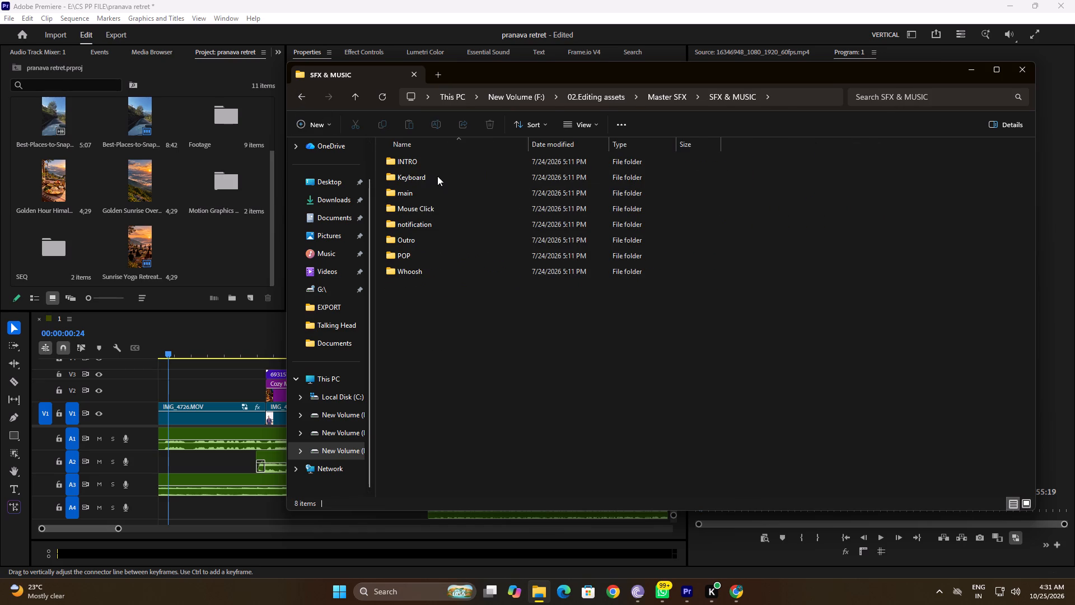
left_click(308, 100)
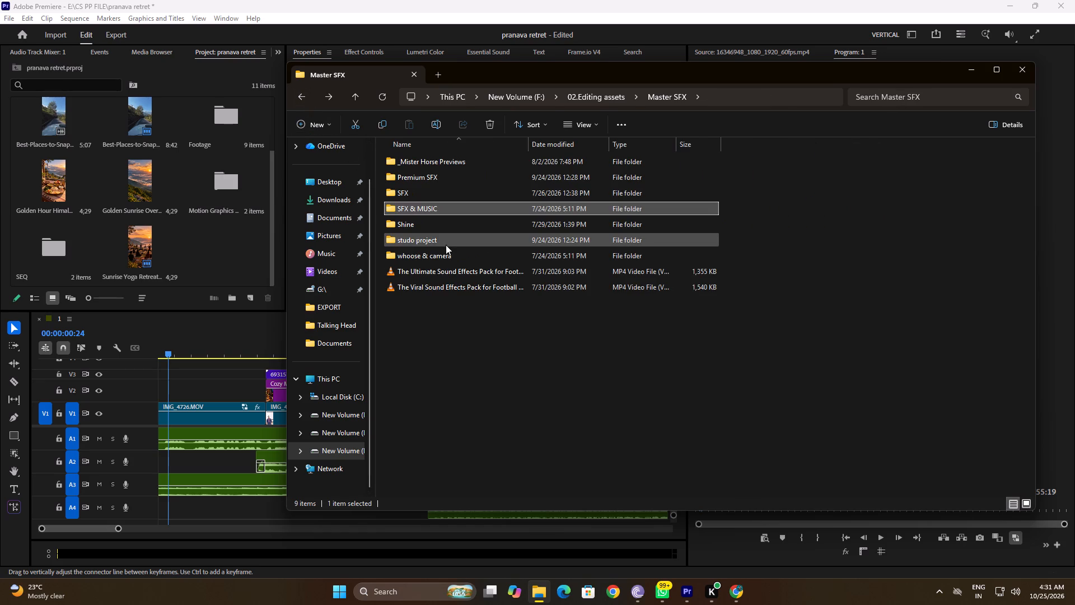
double_click(452, 174)
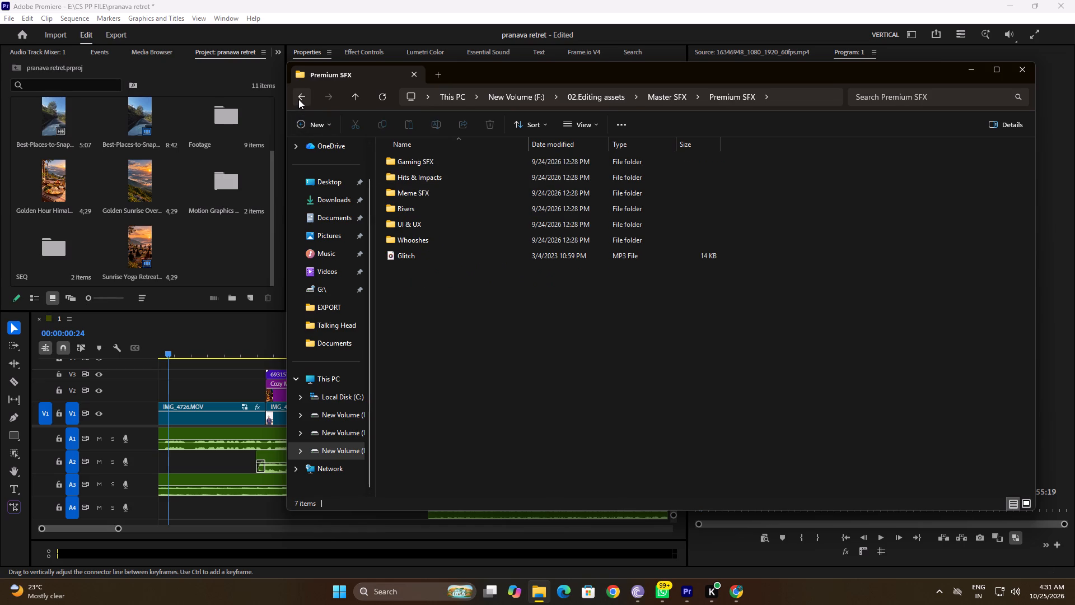
left_click(298, 99)
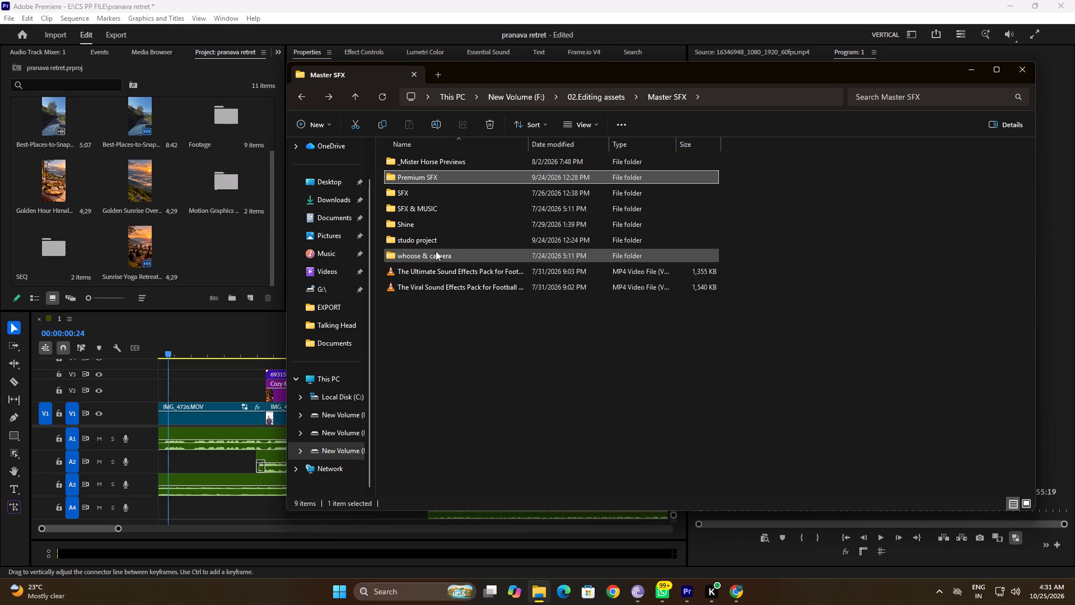
double_click(416, 190)
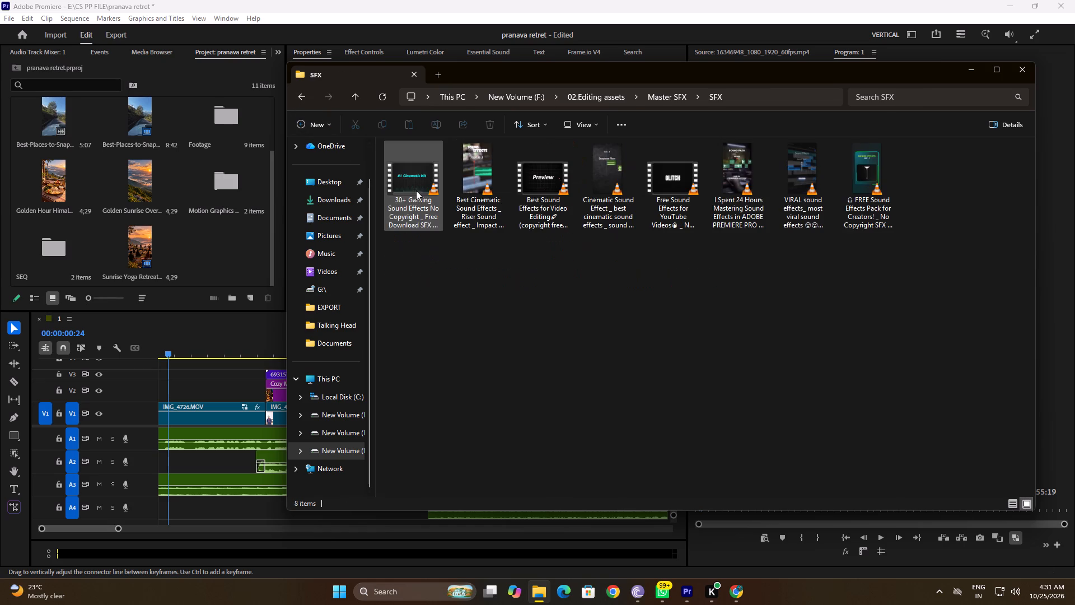
left_click(601, 196)
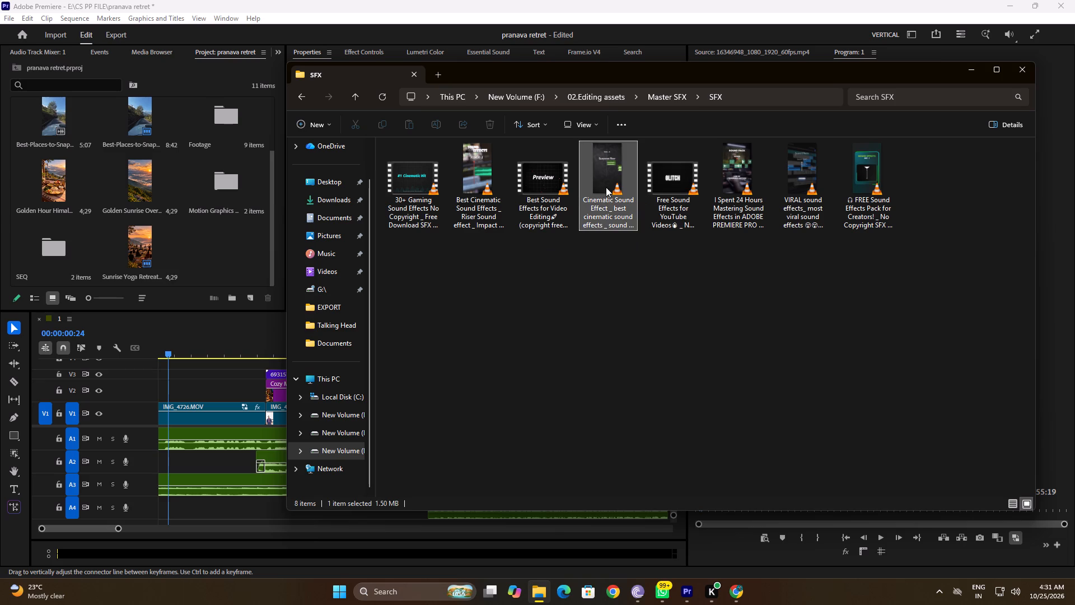
left_click_drag(606, 187, 237, 251)
left_click(971, 75)
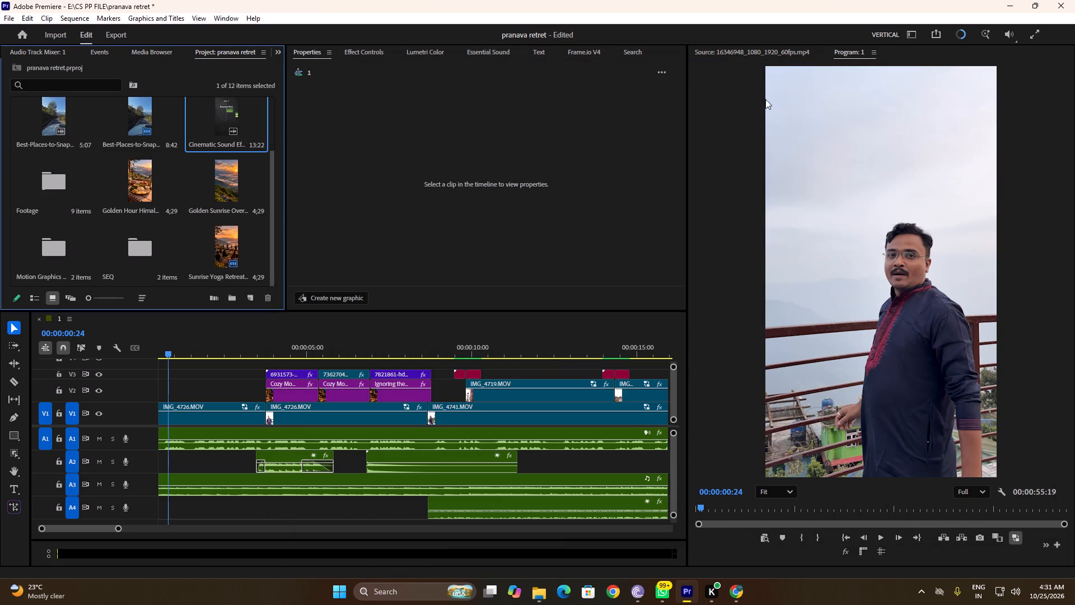
Open the imported Cinematic Sound Effect video in the Source Monitor and audition its sounds from the beginning.
double_click(232, 111)
key("space")
key("space")
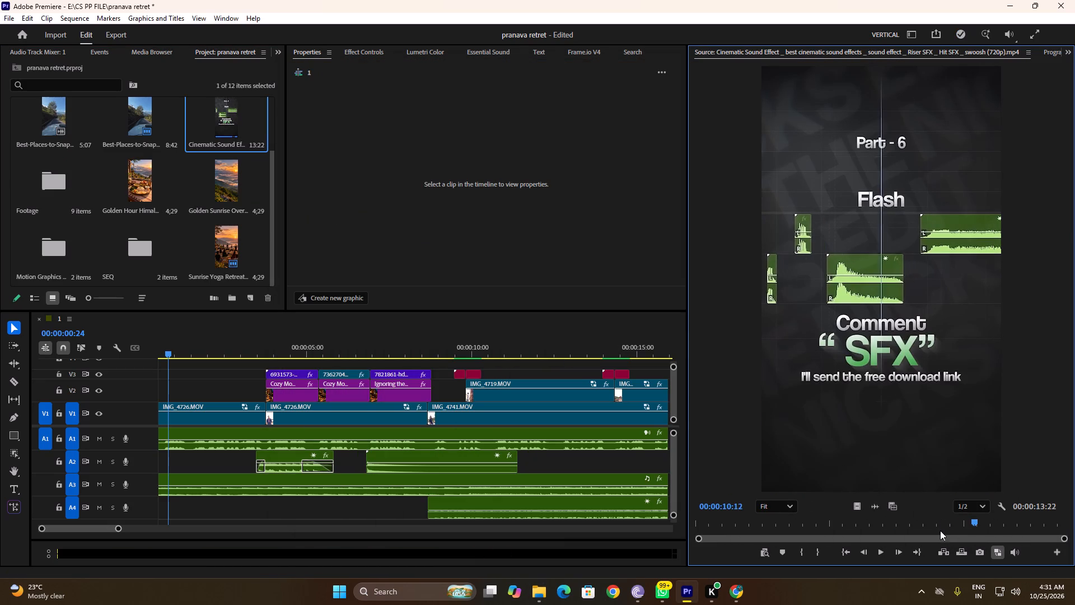
left_click_drag(969, 521, 387, 509)
key("space")
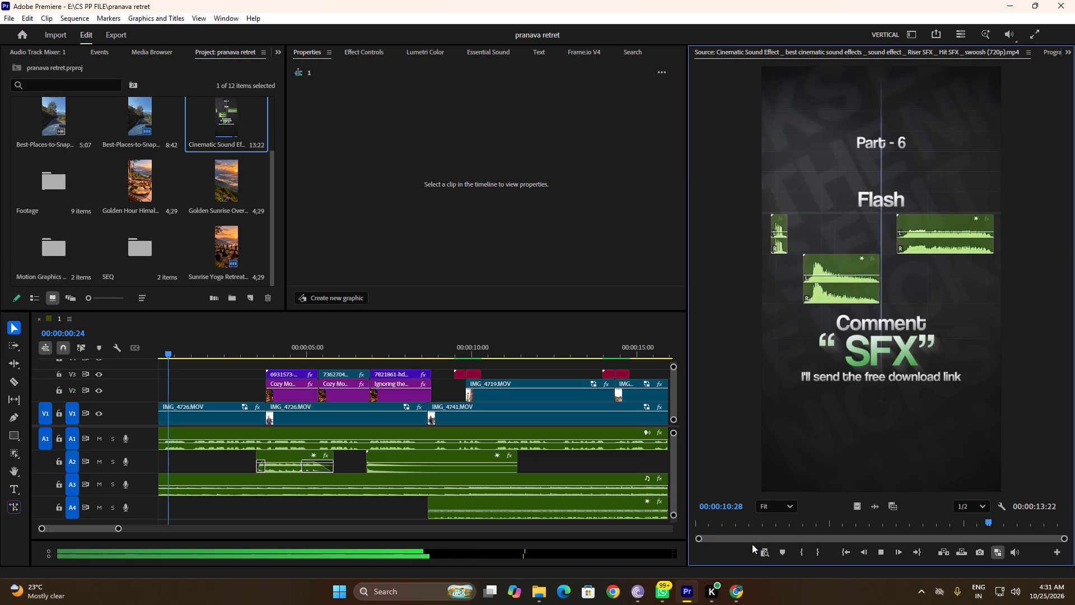
key("space")
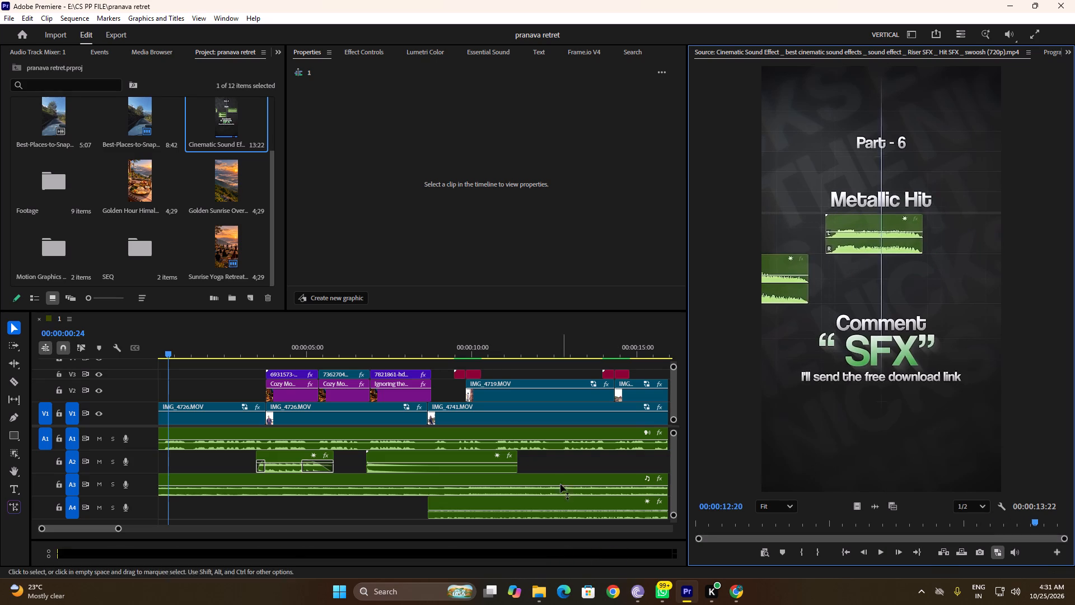
Delete the Cinematic Sound Effect video from the project.
left_click(215, 110)
key("Delete")
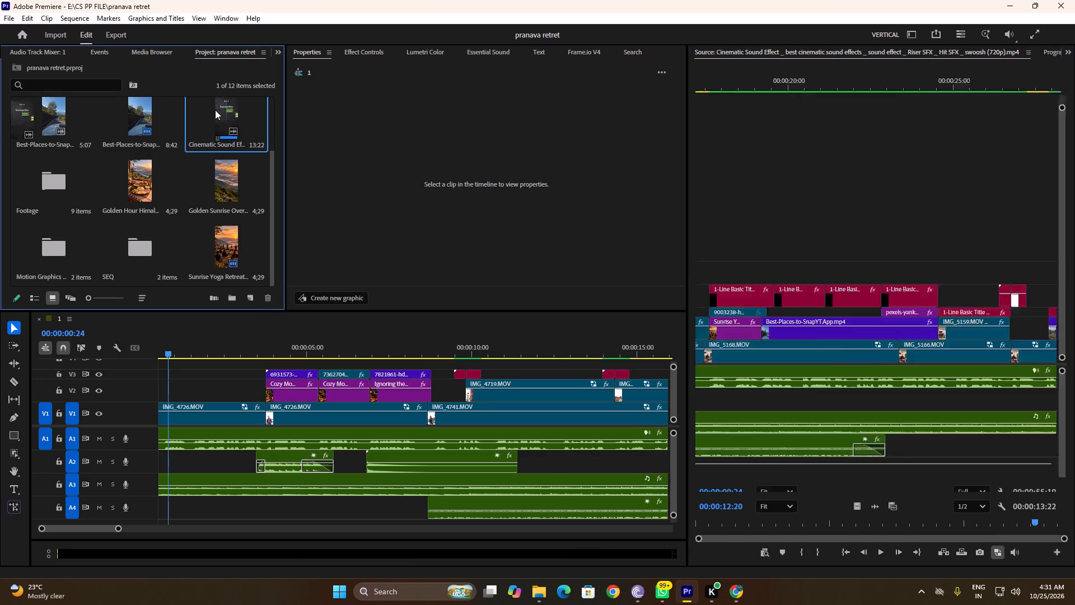
Import the "Best Cinematic Sound Effects _ Riser Sound effect" video from the SFX folder in File Explorer into the project.
left_click(535, 590)
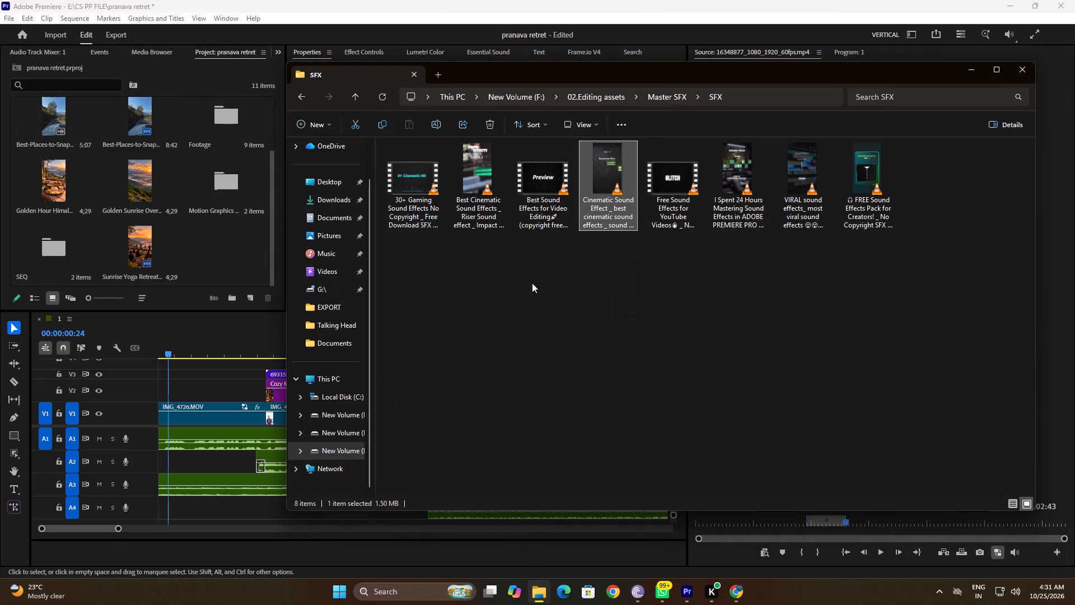
left_click(482, 193)
left_click_drag(482, 191, 225, 248)
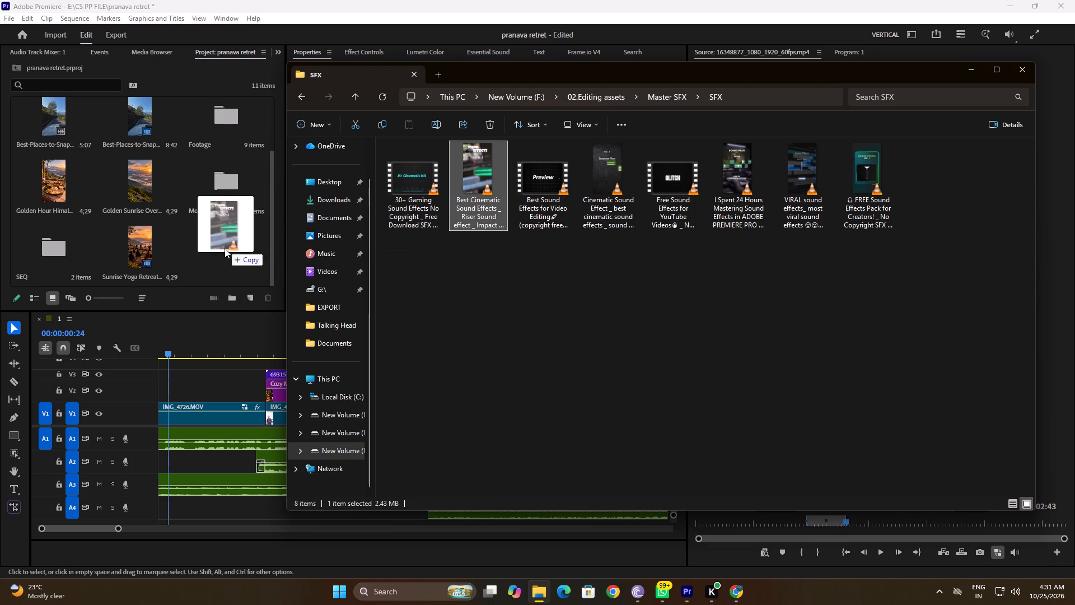
left_click_drag(225, 248, 225, 249)
left_click(968, 71)
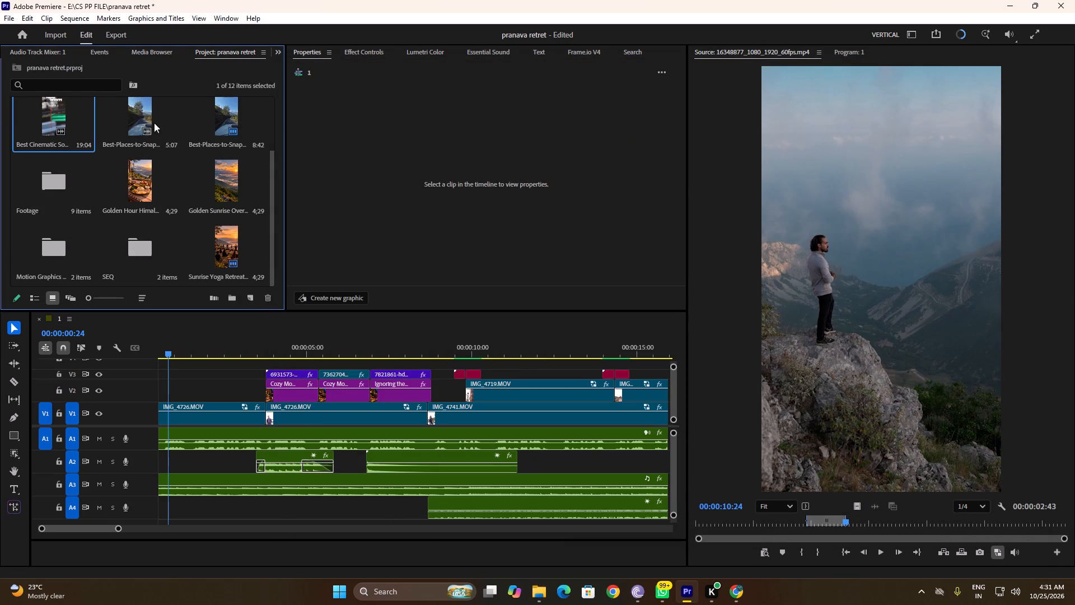
Open the Best Cinematic Sound Effects video in the Source Monitor and audition its RISER-1, RISER-2 and RISER HIT sections.
double_click(58, 111)
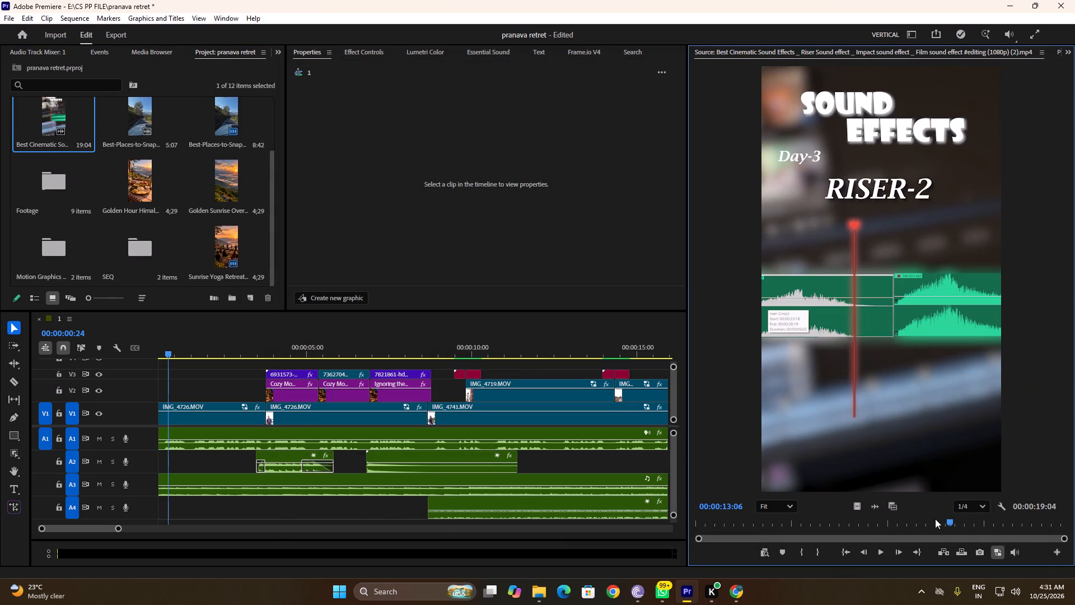
left_click_drag(955, 520, 443, 527)
key("space")
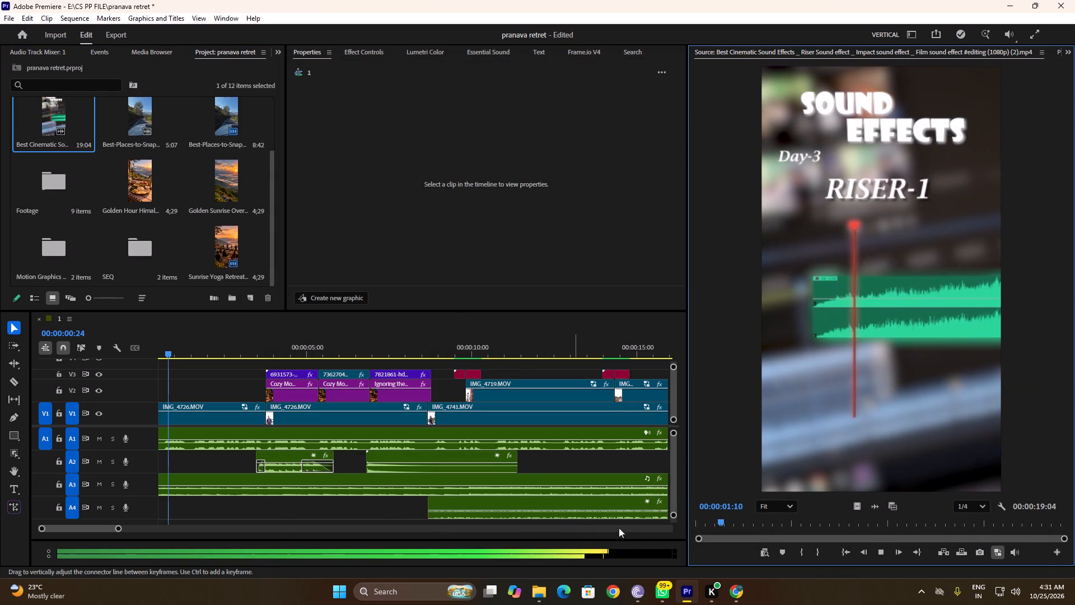
left_click_drag(735, 522, 877, 527)
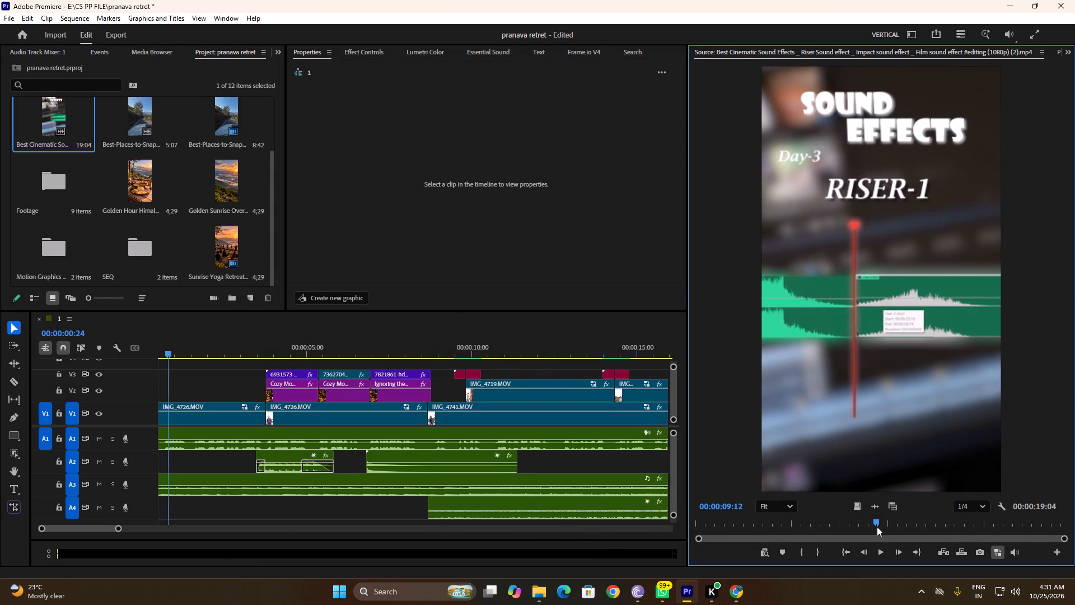
key("space")
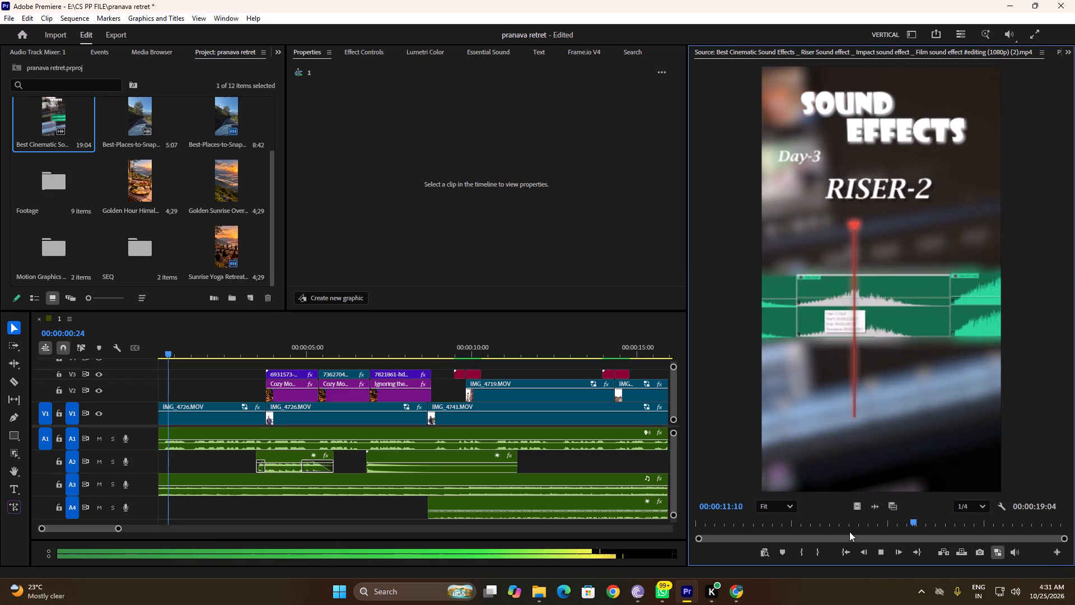
left_click_drag(931, 520, 973, 522)
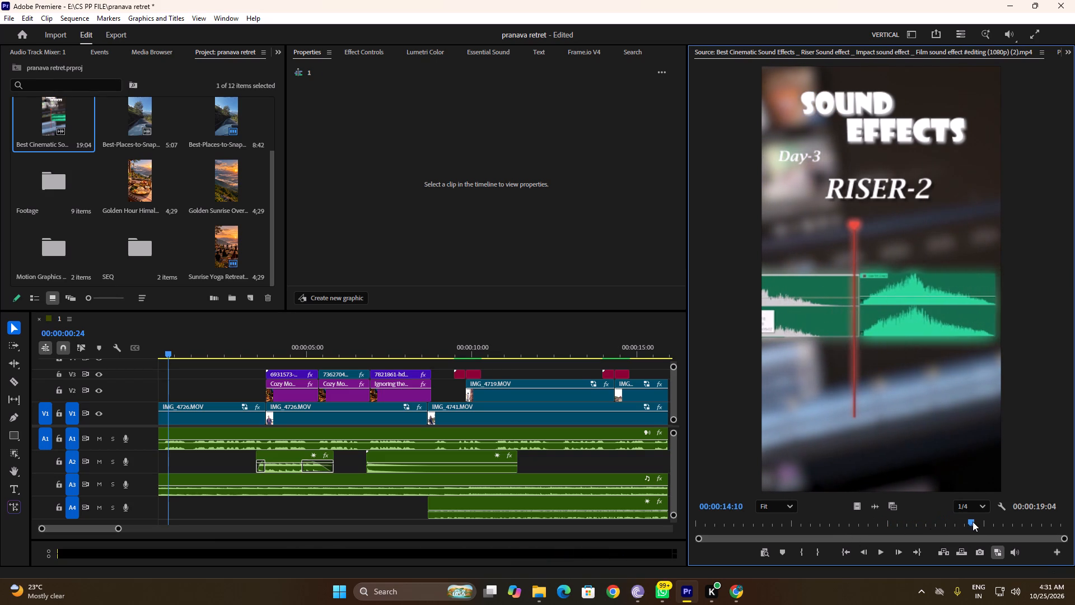
left_click_drag(973, 522, 975, 522)
key("space")
key("space")
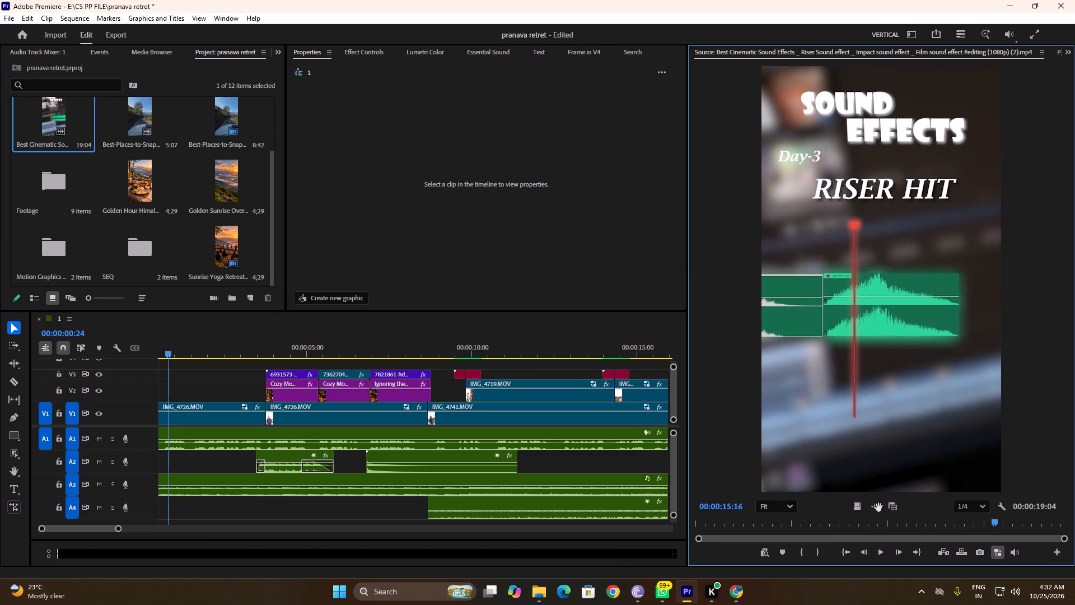
Show the source clip's audio waveform and mark the RISER-2 sound from 00:00:09:17 to 00:00:13:20.
left_click(874, 505)
left_click_drag(989, 521, 881, 518)
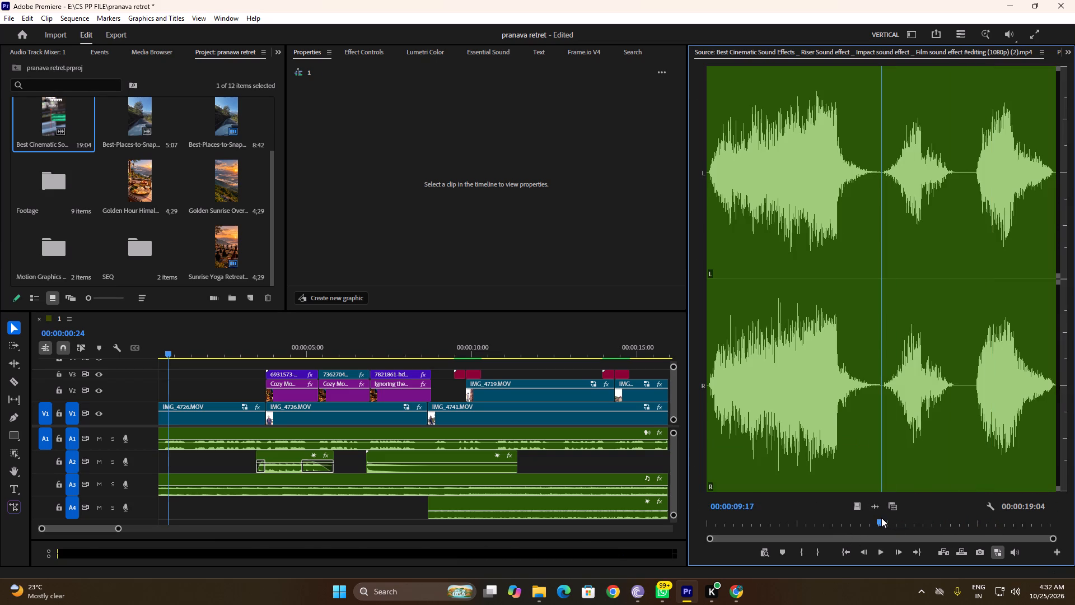
type("i")
key("space")
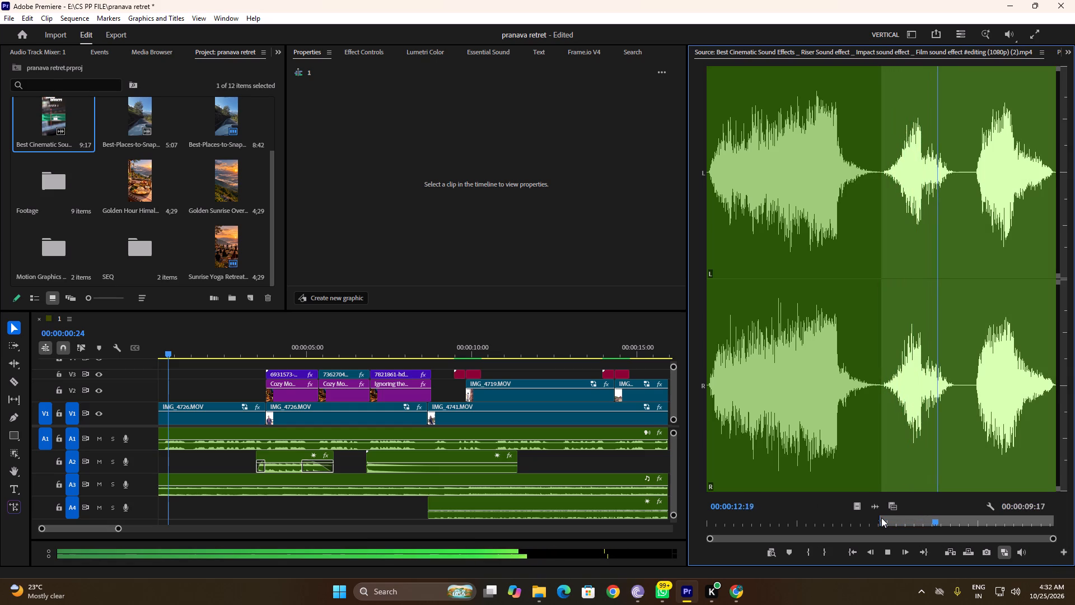
key("space")
type("o")
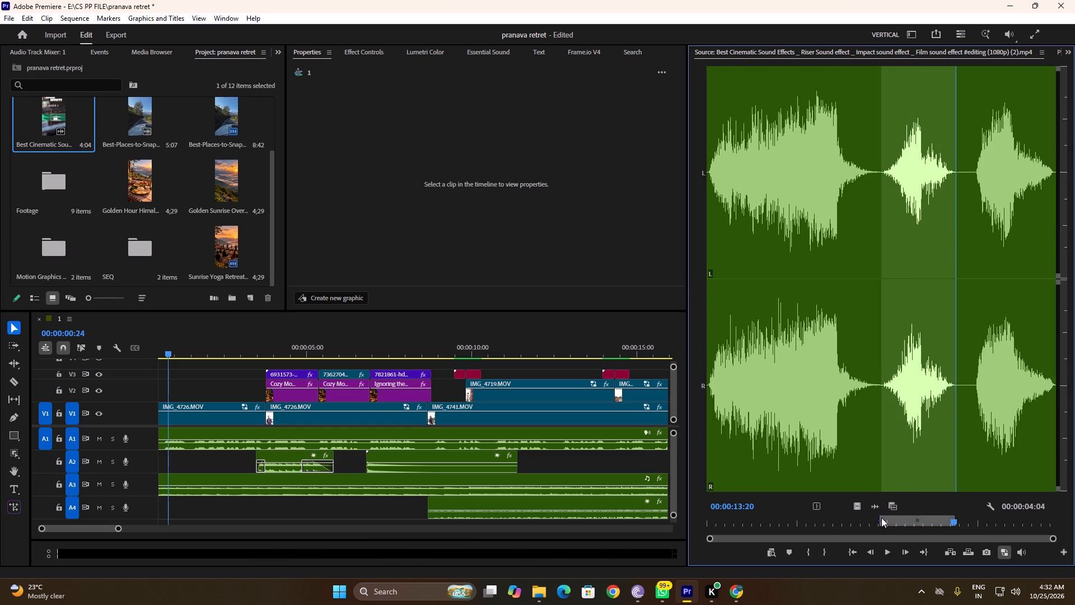
Place the marked riser audio on track A4 at the sequence start and play the opening with it.
left_click_drag(871, 508, 226, 515)
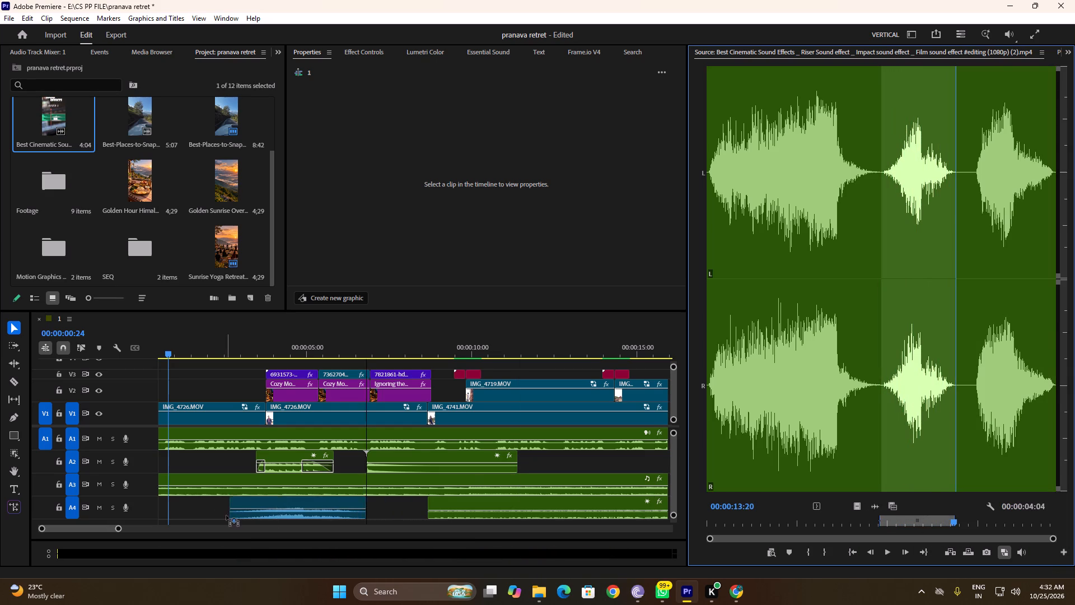
left_click_drag(226, 515, 152, 508)
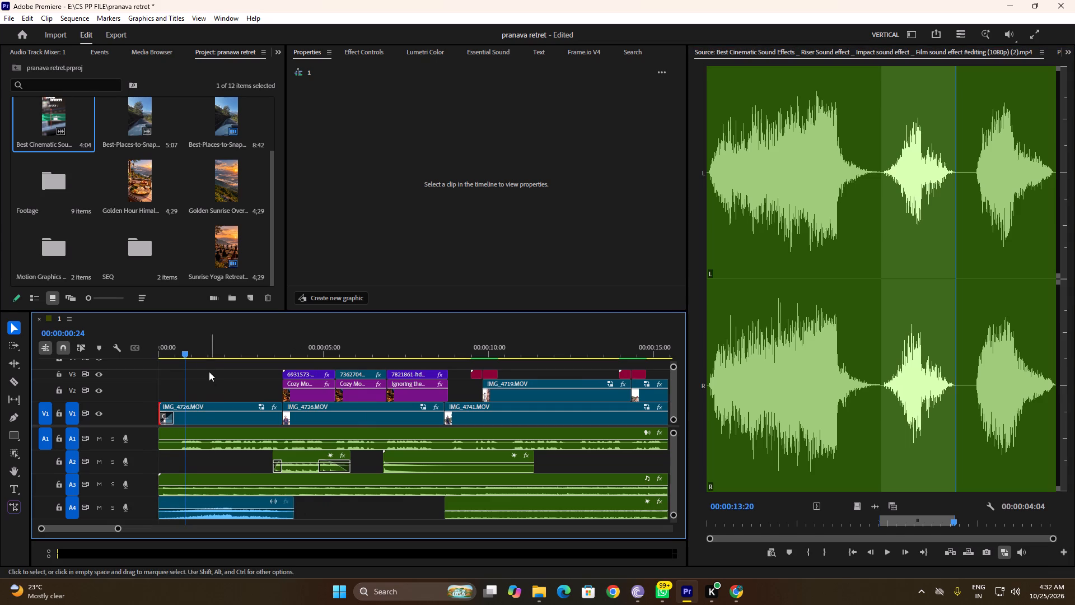
left_click_drag(188, 351, 118, 358)
key("space")
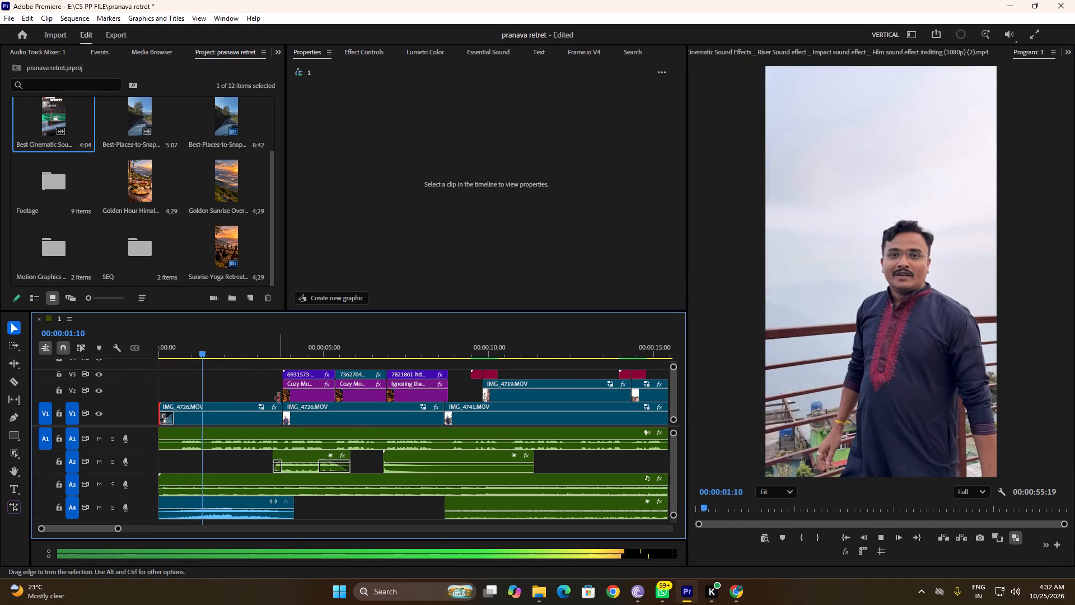
key("space")
Shift the riser clip on A4 in two moves to start at about 00:00:01:07, playing the opening after each.
left_click(202, 499)
left_click_drag(180, 504, 189, 504)
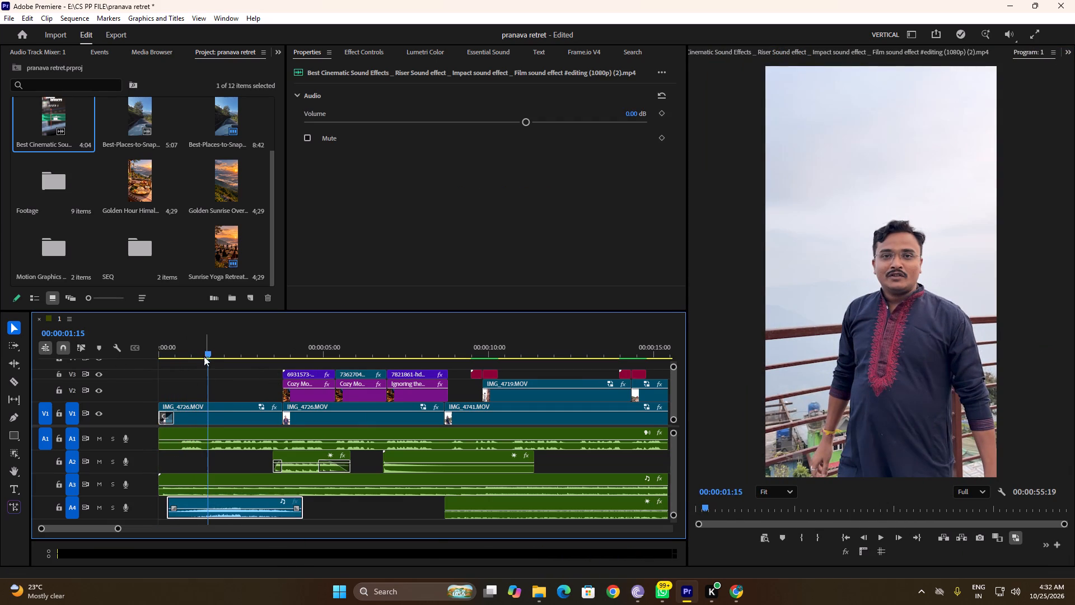
left_click_drag(203, 354, 60, 356)
key("space")
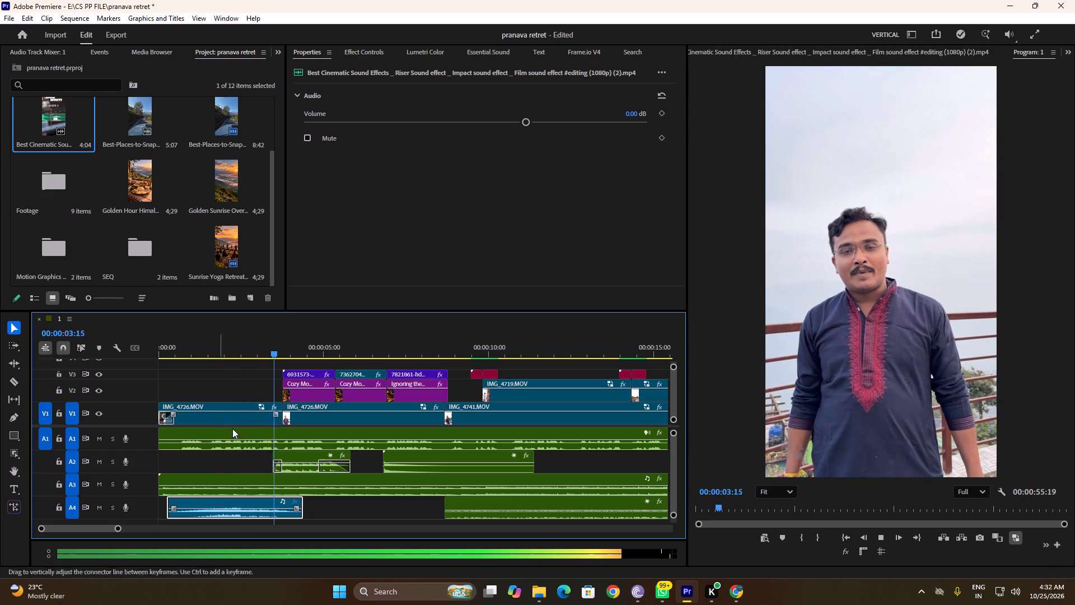
key("space")
left_click_drag(229, 500, 265, 499)
left_click_drag(274, 346, 0, 361)
key("space")
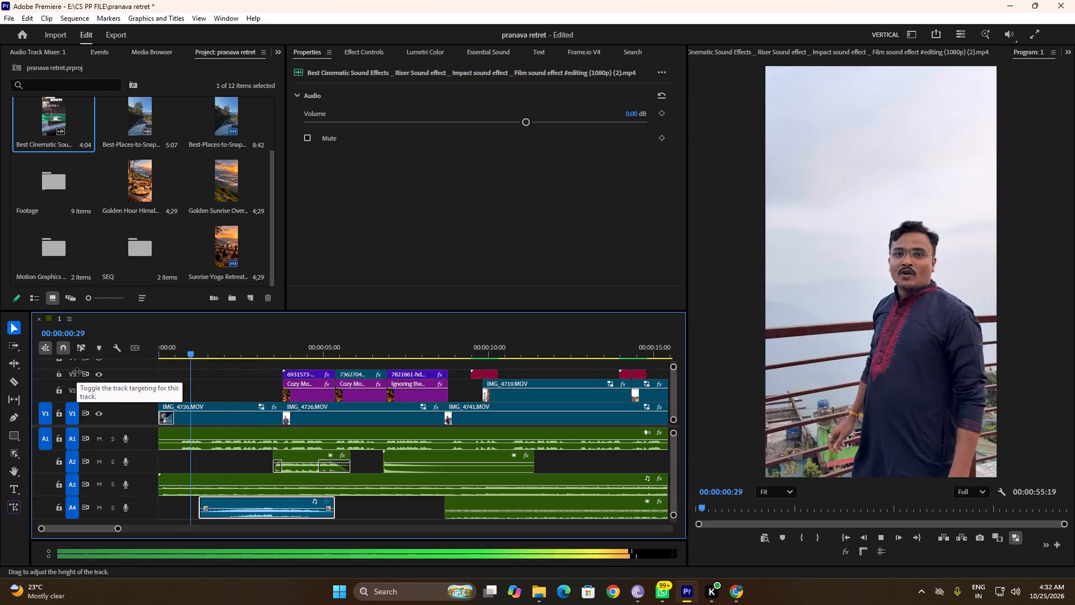
key("space")
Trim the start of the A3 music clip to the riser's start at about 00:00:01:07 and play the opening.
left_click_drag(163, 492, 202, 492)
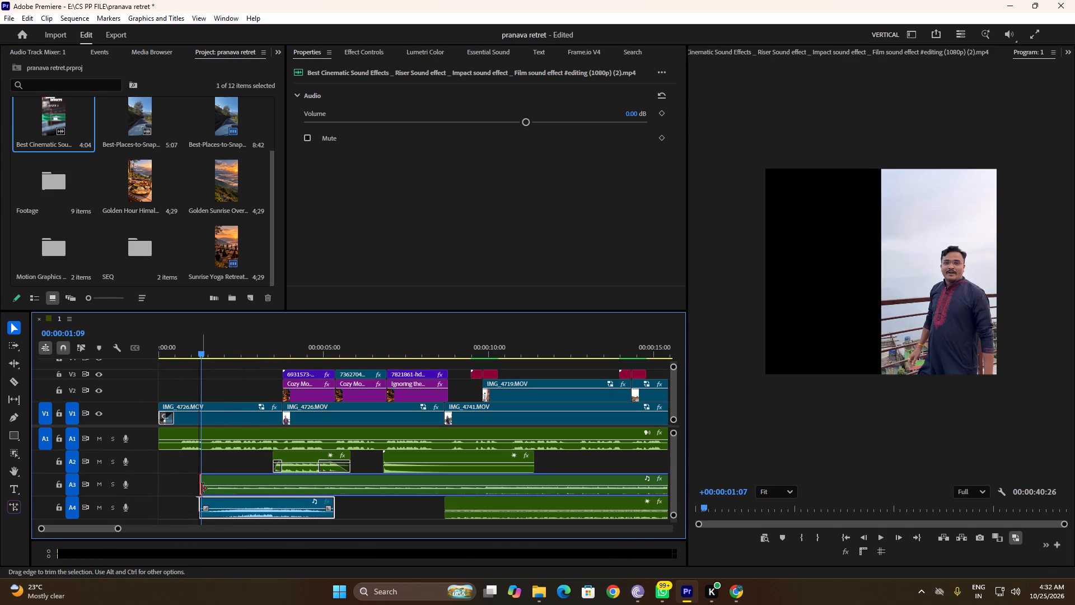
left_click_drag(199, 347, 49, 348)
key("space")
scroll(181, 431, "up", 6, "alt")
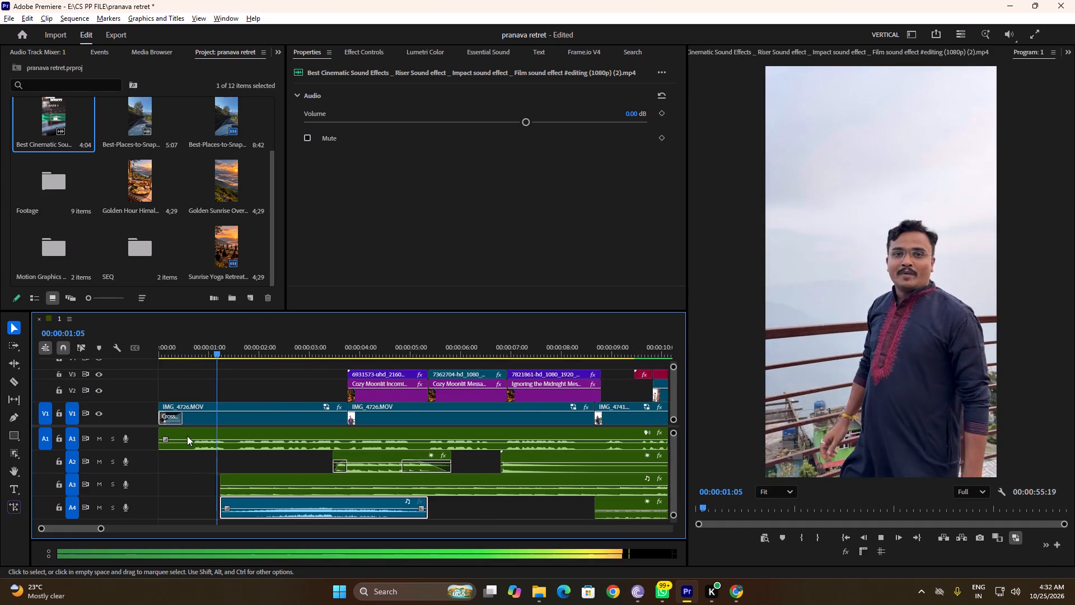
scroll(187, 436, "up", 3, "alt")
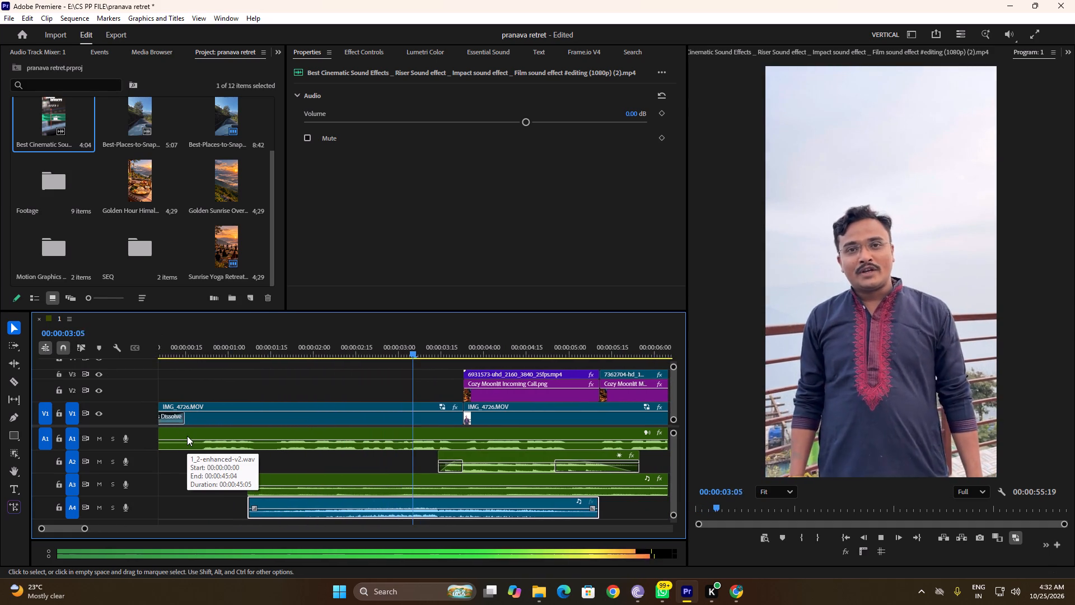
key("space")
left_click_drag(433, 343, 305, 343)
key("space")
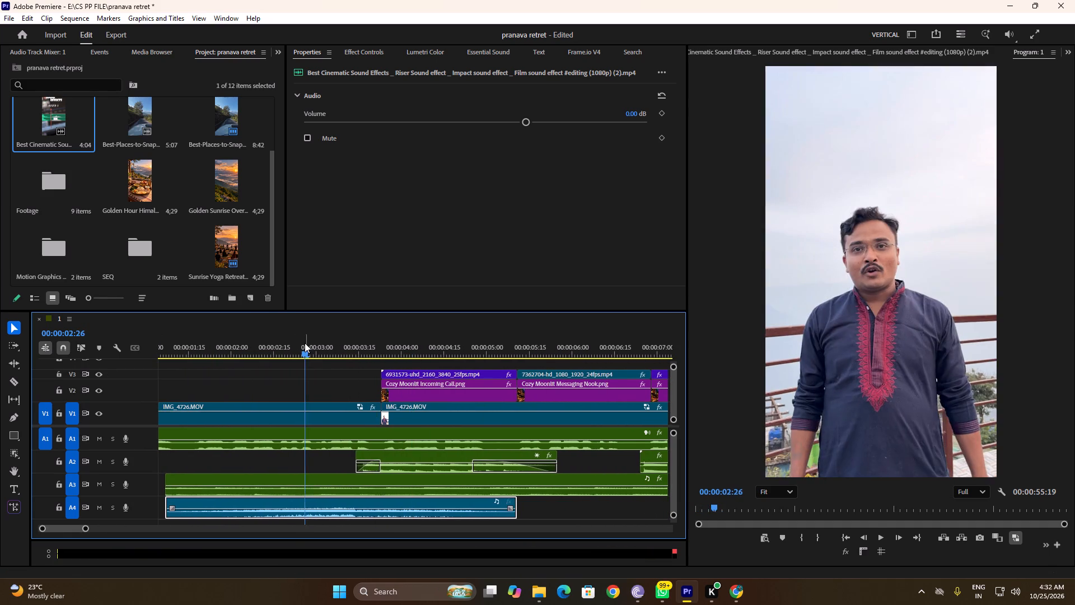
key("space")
Move the riser clip on A4 slightly later, to start at about 00:00:01:15, and replay the opening.
left_click_drag(377, 504, 390, 503)
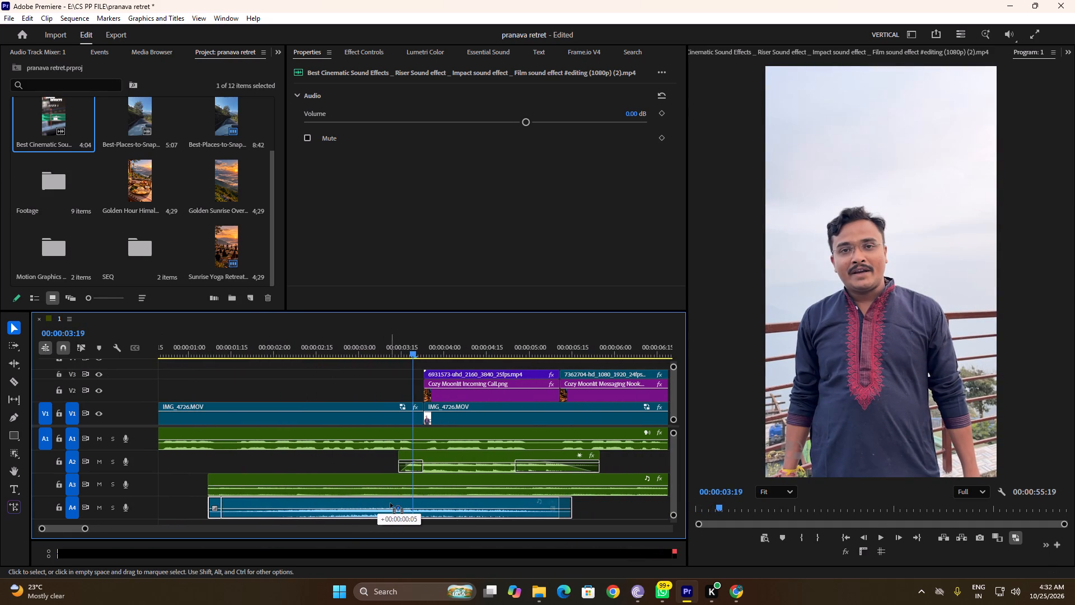
left_click_drag(390, 503, 400, 503)
left_click_drag(409, 350, 139, 361)
key("space")
key("space")
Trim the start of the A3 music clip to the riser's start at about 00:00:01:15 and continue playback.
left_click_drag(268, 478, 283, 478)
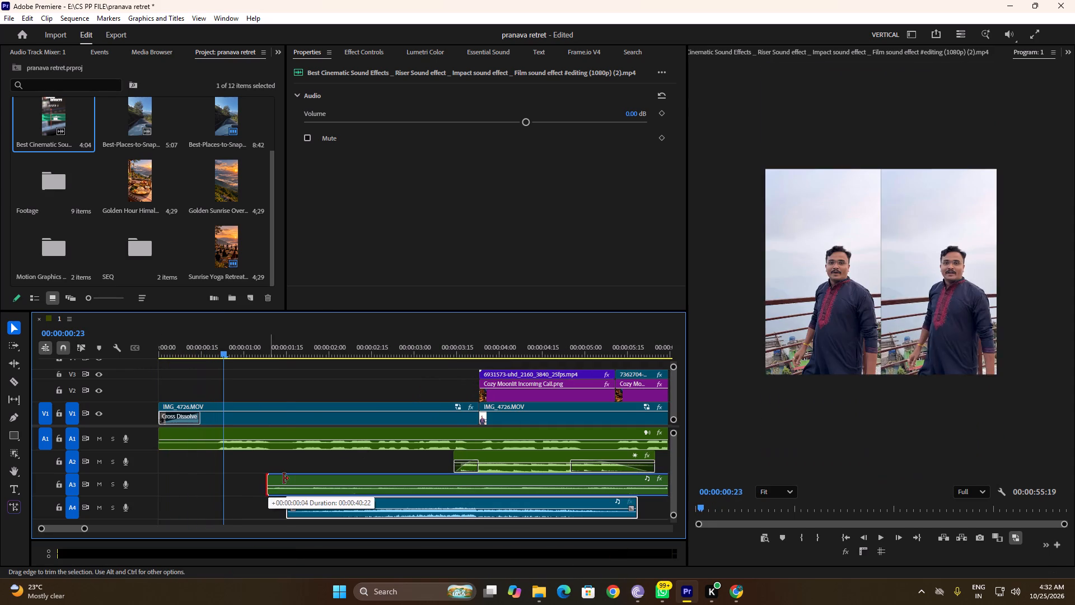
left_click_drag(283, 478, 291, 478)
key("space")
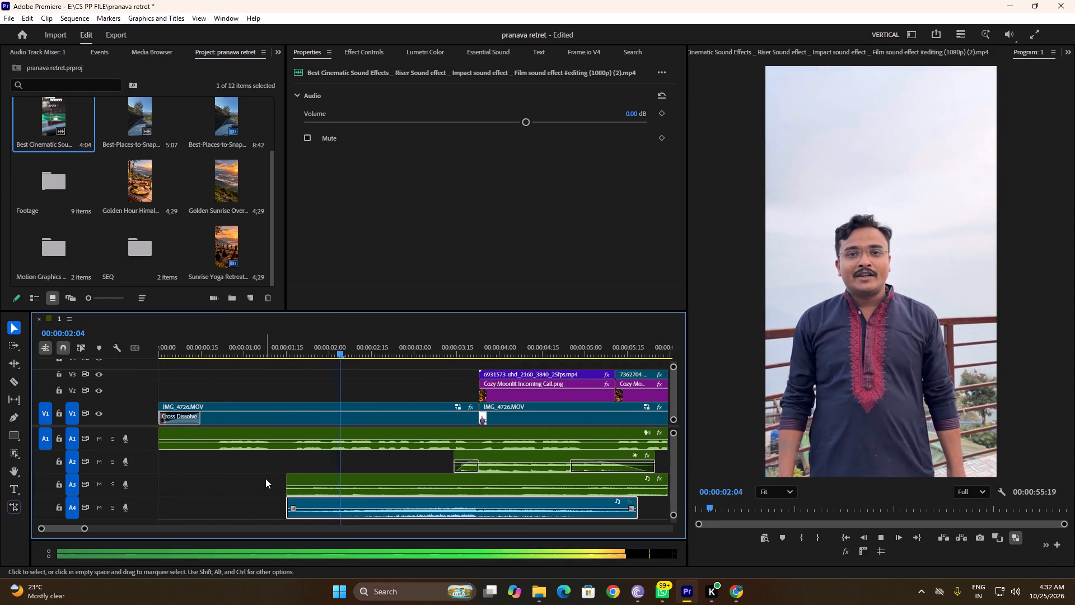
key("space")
Trim the start of the A3 music clip to the start of the first A2 sound effect and replay the opening.
left_click_drag(290, 480, 447, 478)
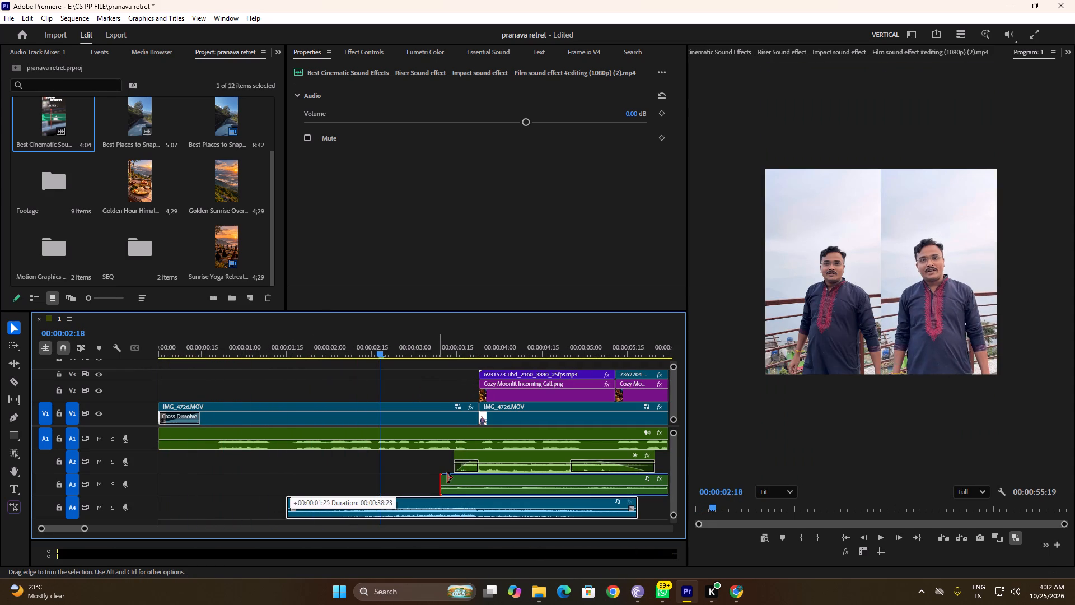
left_click_drag(447, 478, 455, 478)
left_click_drag(382, 352, 0, 359)
key("space")
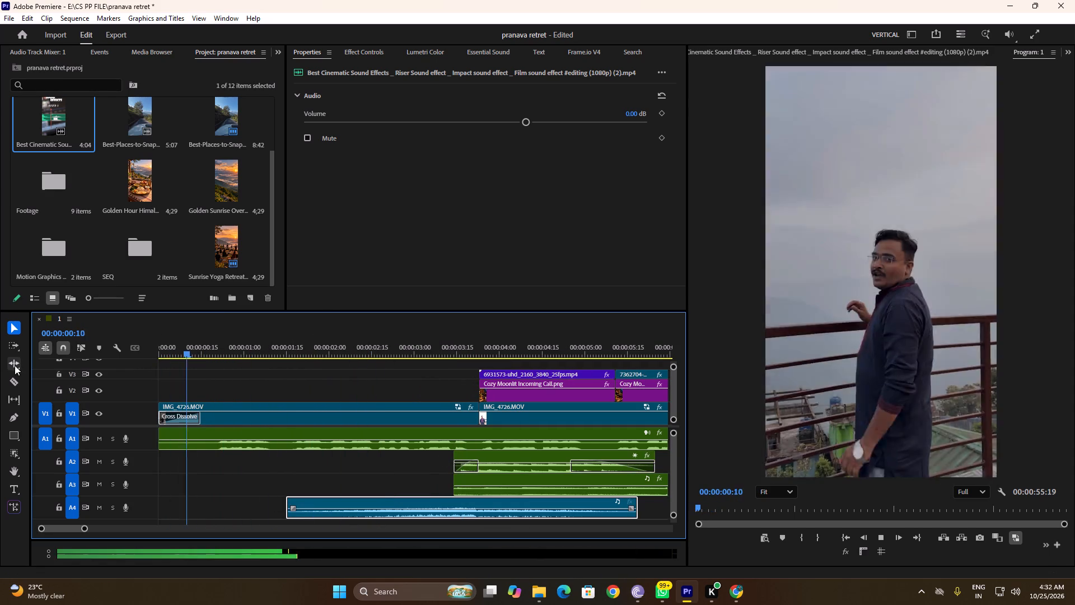
key("space")
key("space")
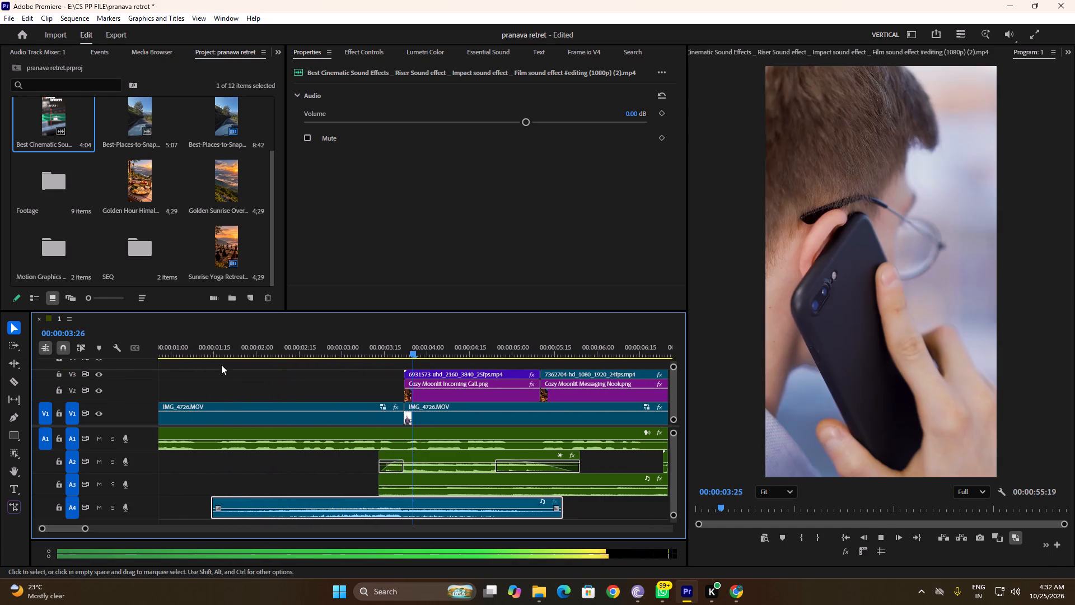
key("space")
Start Scale and Position keyframes on the first IMG_4726.MOV clip at 00:00:01:14, with Scale 50 and Position 540, 960.
left_click_drag(422, 350, 228, 376)
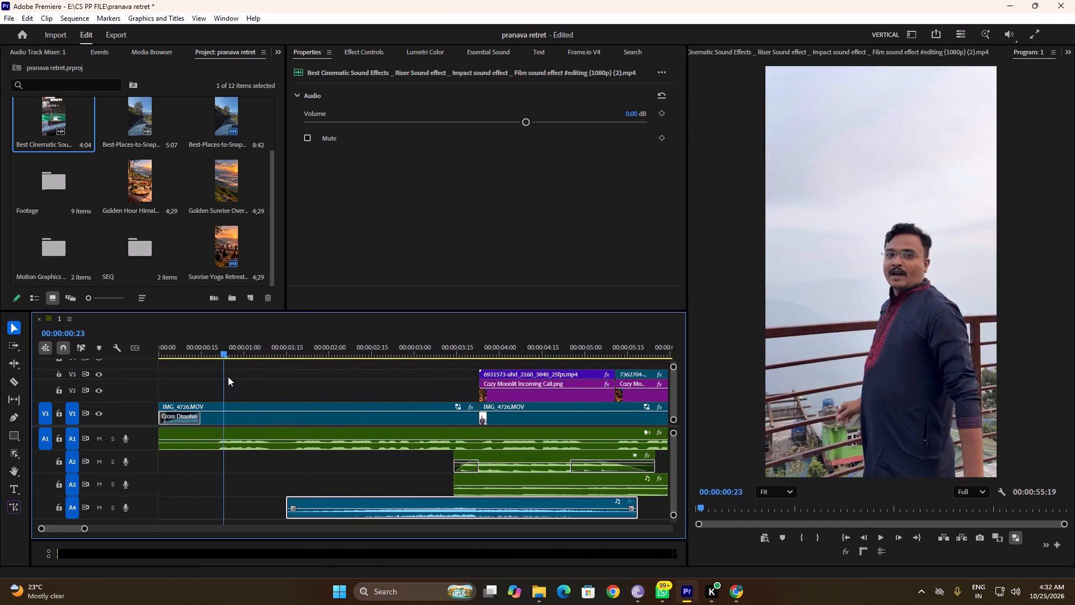
left_click_drag(228, 376, 269, 389)
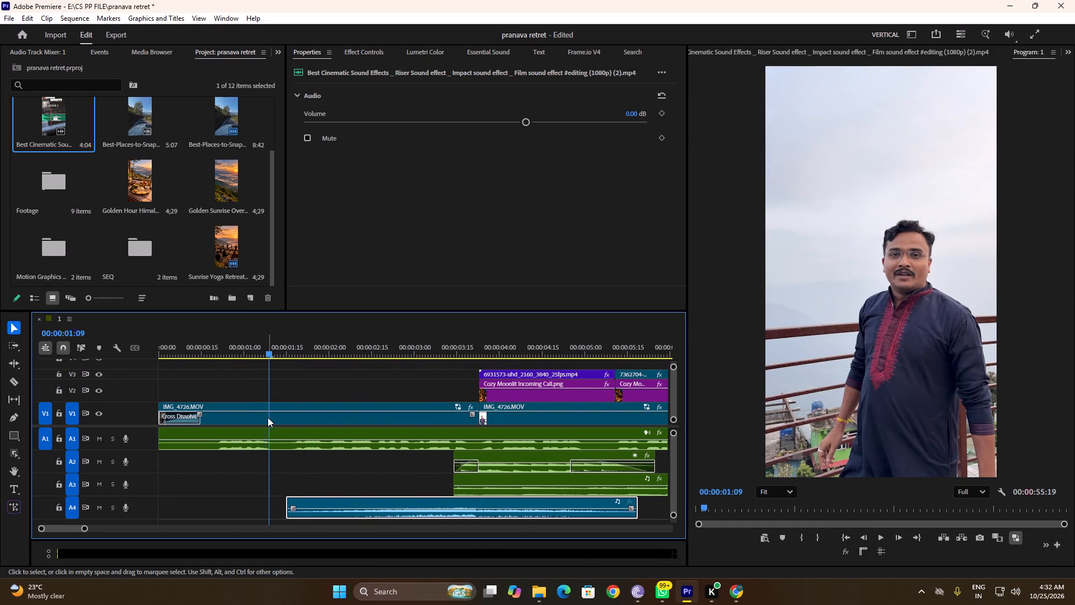
left_click_drag(268, 349, 15, 352)
key("space")
key("space")
left_click_drag(197, 351, 171, 351)
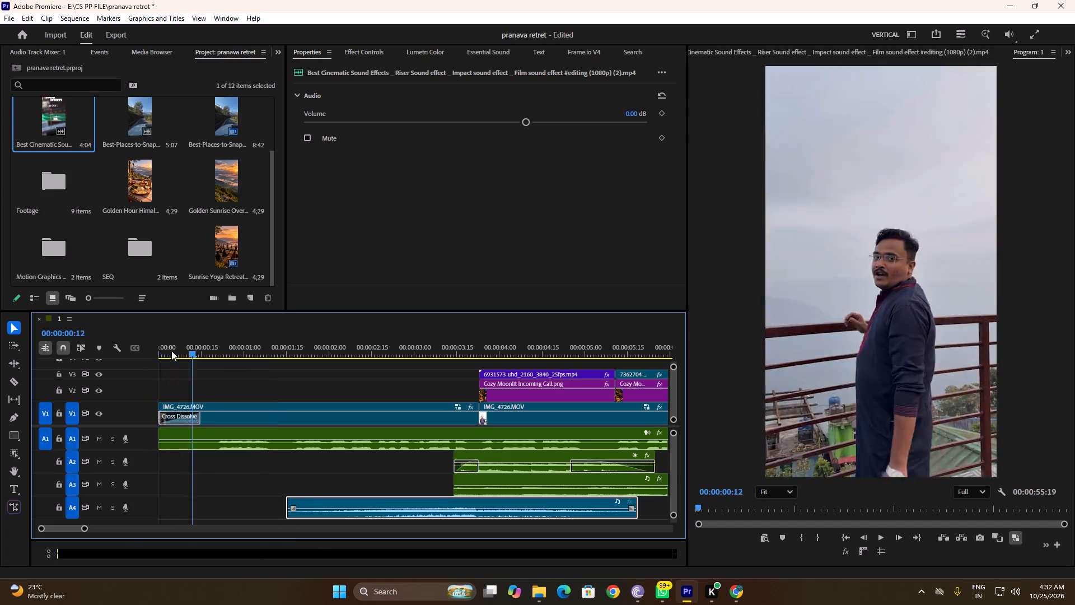
left_click_drag(171, 351, 283, 388)
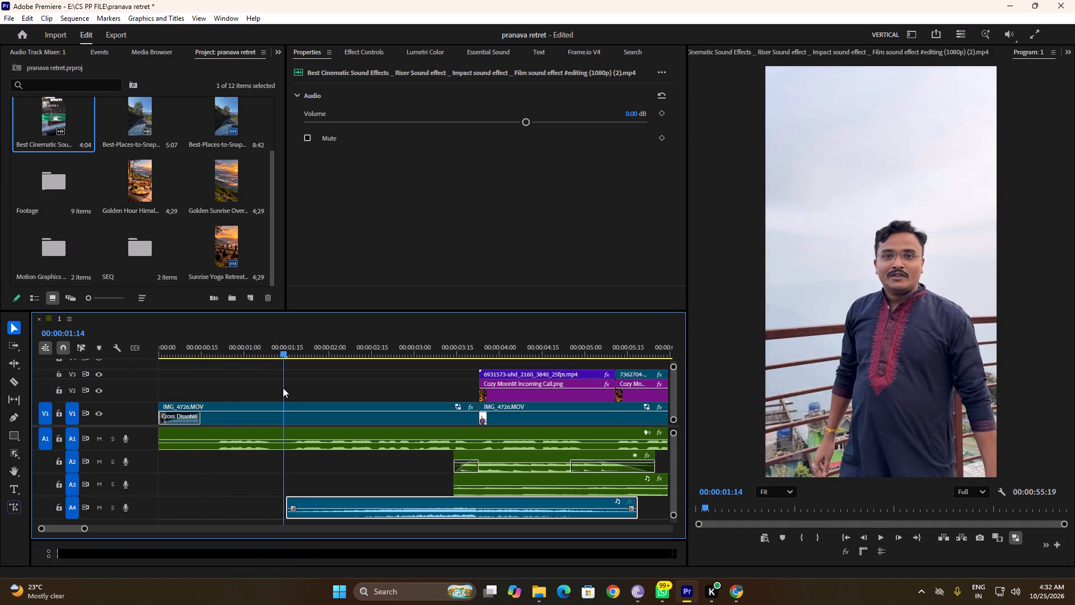
left_click_drag(283, 388, 282, 391)
left_click(303, 415)
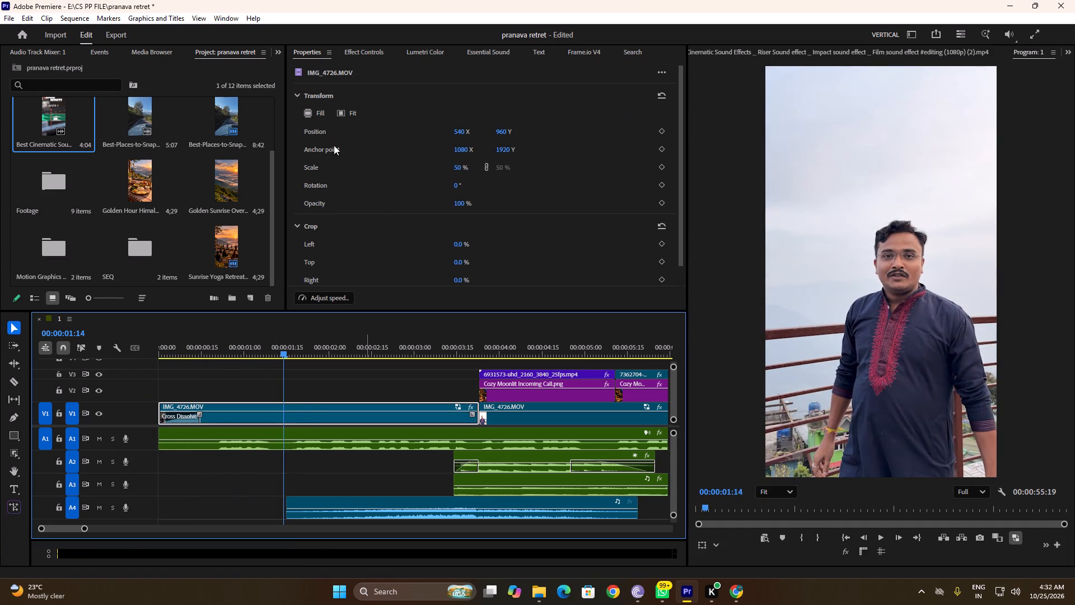
left_click(378, 54)
left_click(320, 136)
left_click(320, 123)
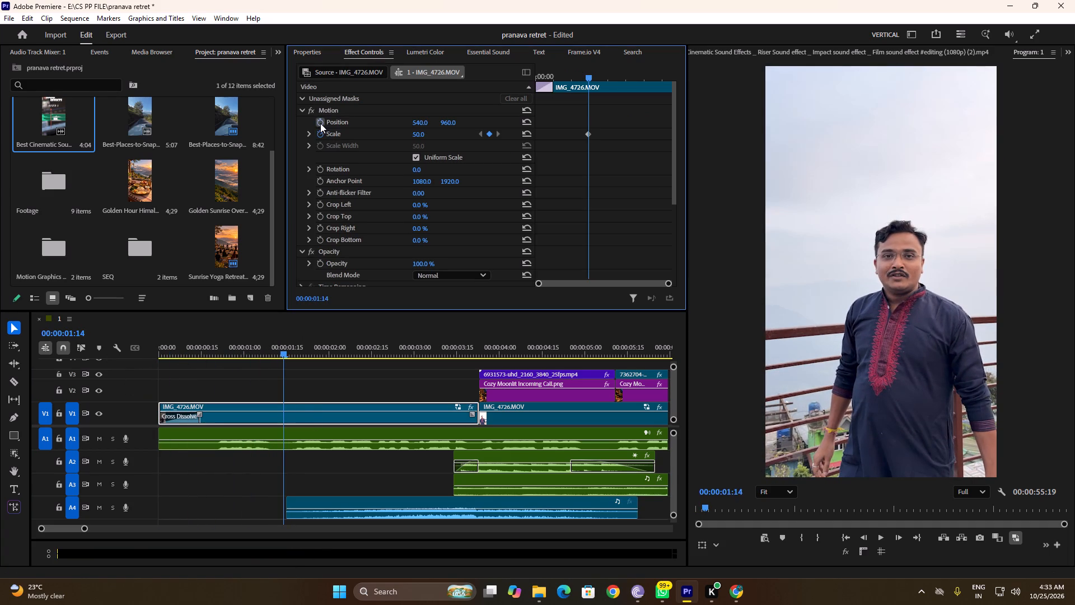
Add end keyframes at 00:00:03:22 with Scale 60 and Position X 607, and play the zoom from the beginning.
left_click_drag(288, 348, 479, 362)
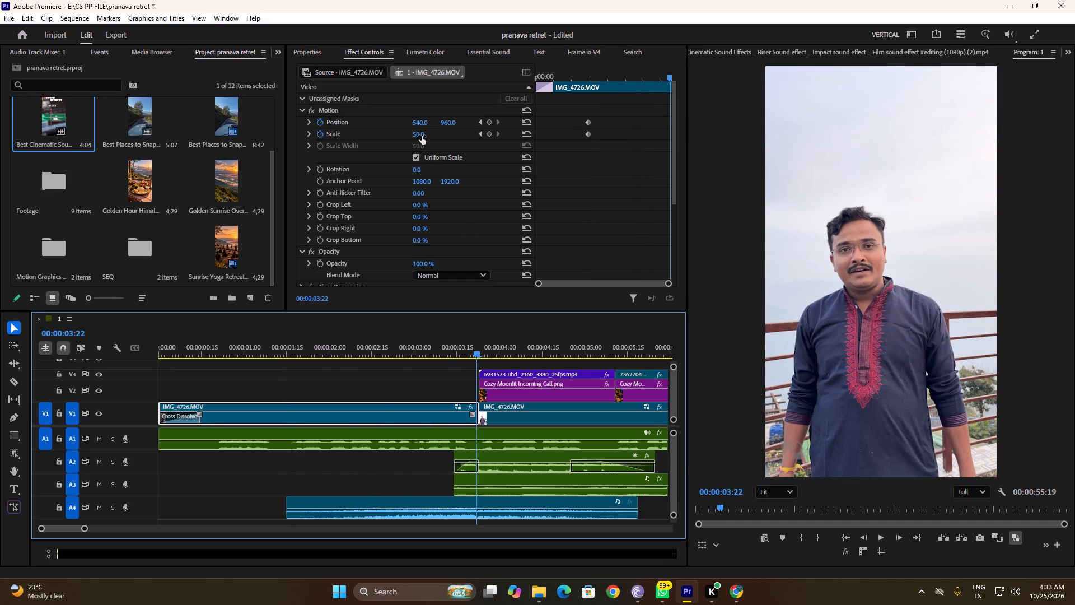
left_click(418, 134)
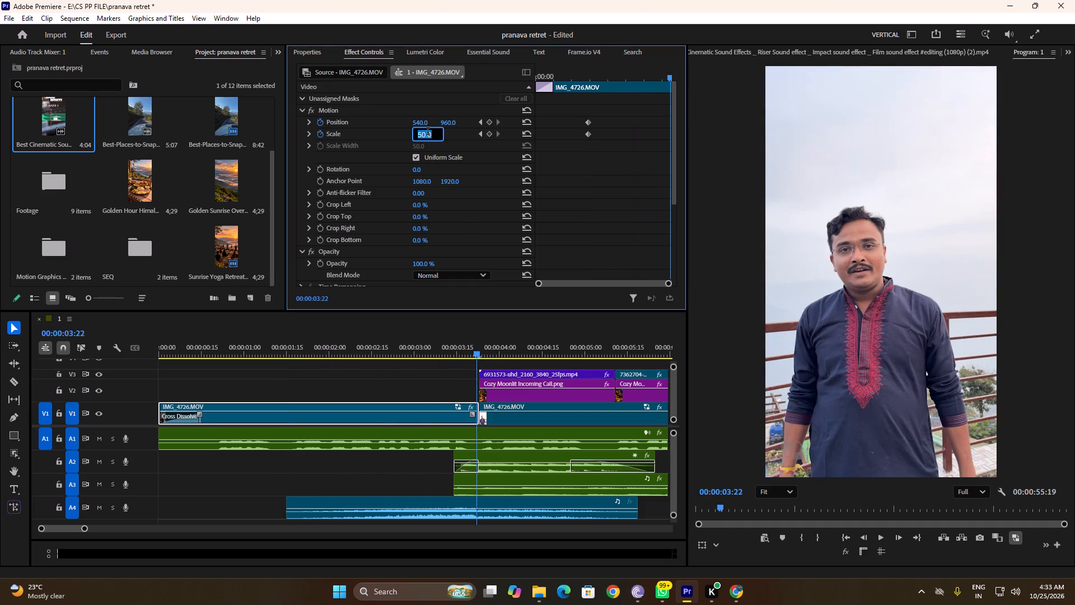
type("60")
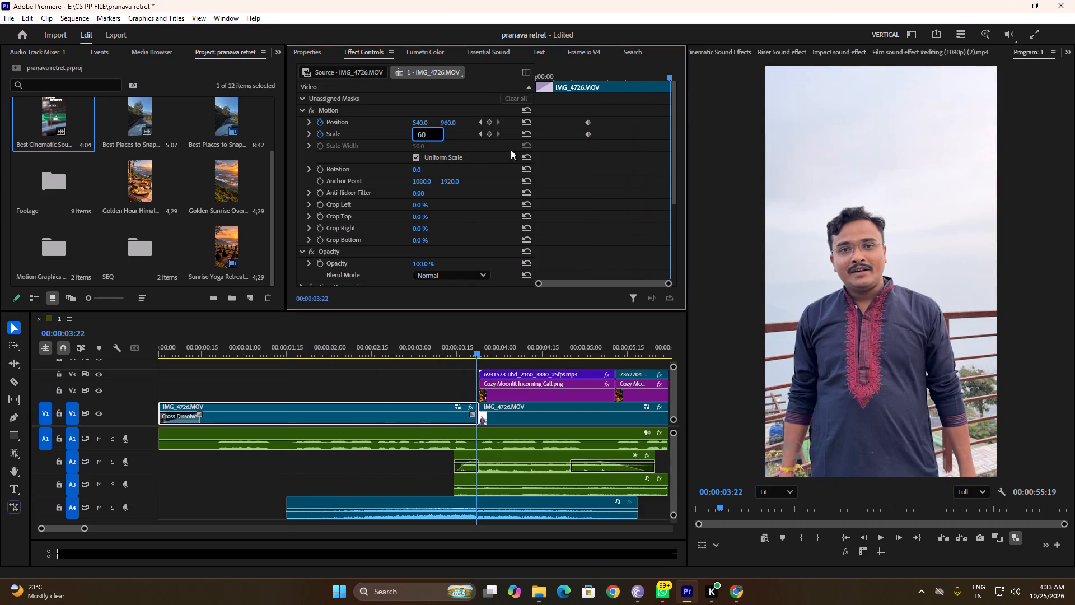
left_click(517, 150)
left_click_drag(419, 123, 426, 124)
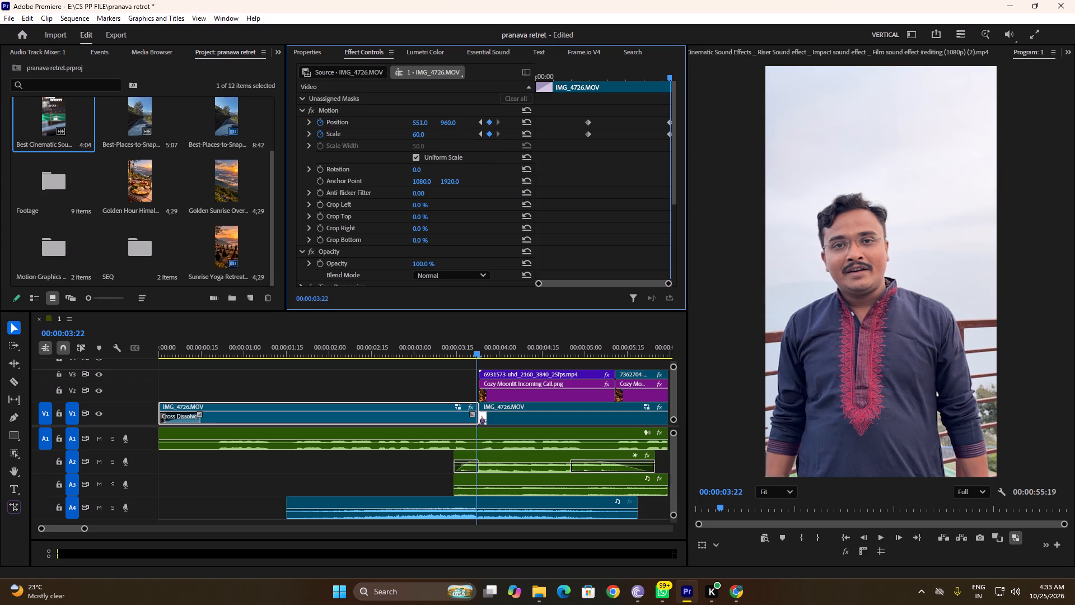
left_click_drag(426, 124, 456, 123)
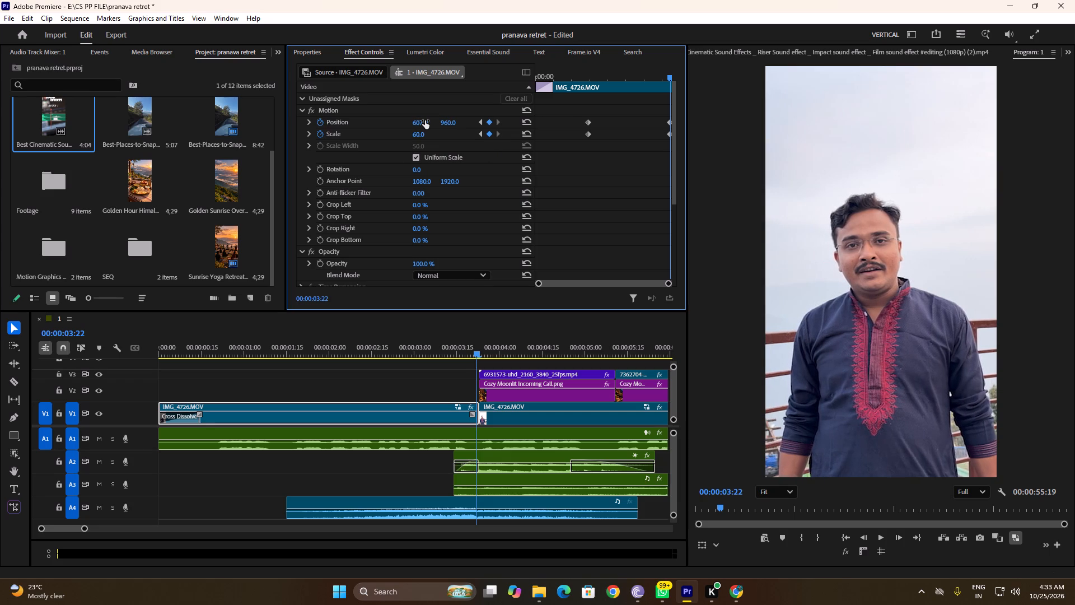
left_click_drag(474, 349, 0, 363)
key("space")
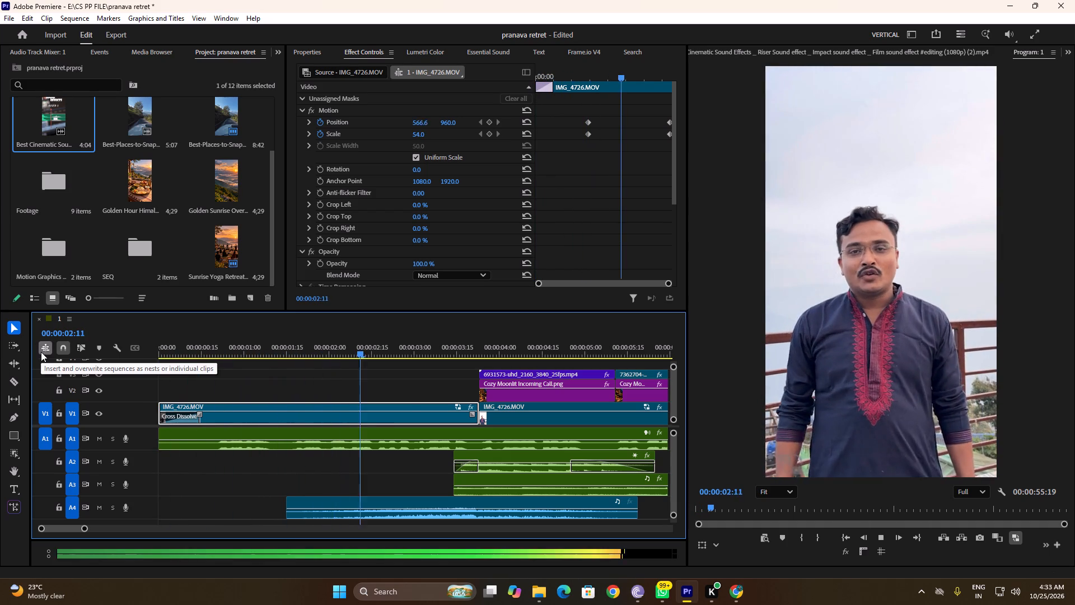
key("space")
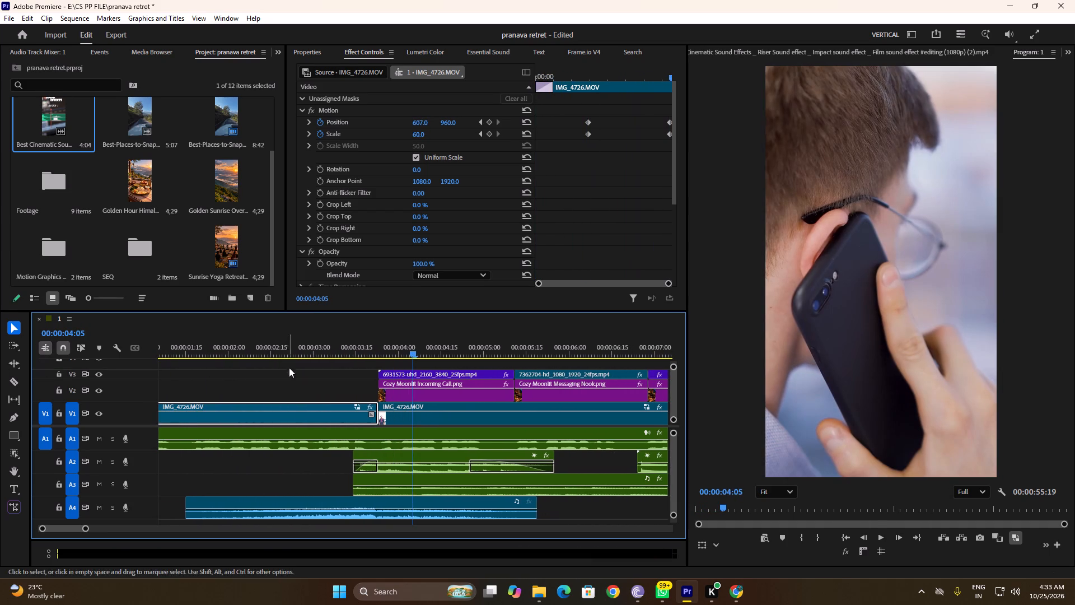
Set the volume level of the riser clip on A4 to -6 dB.
left_click(320, 507)
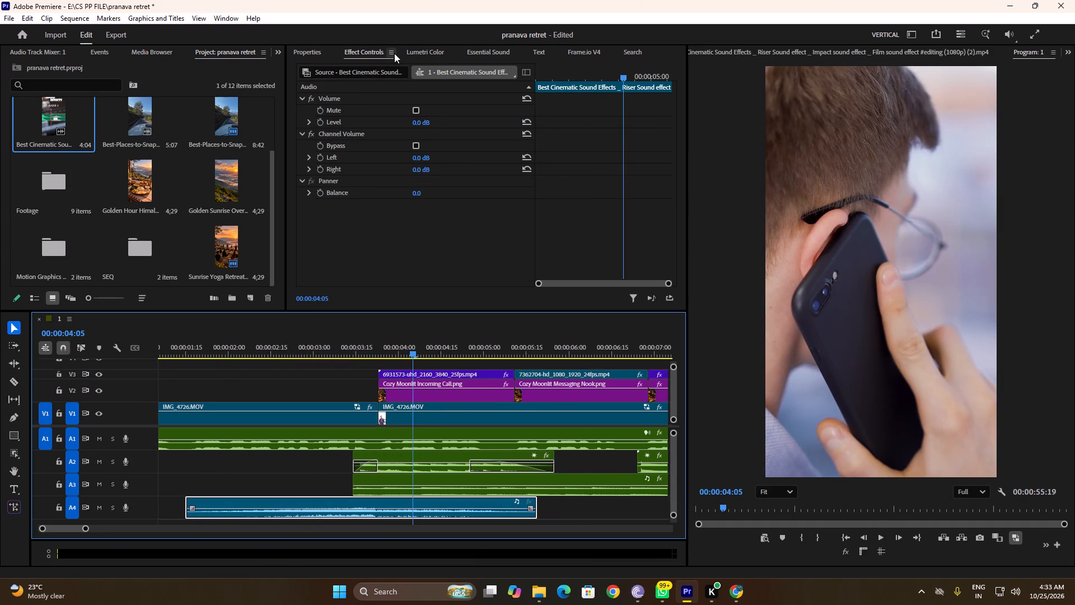
left_click(421, 127)
left_click(422, 125)
key("minus")
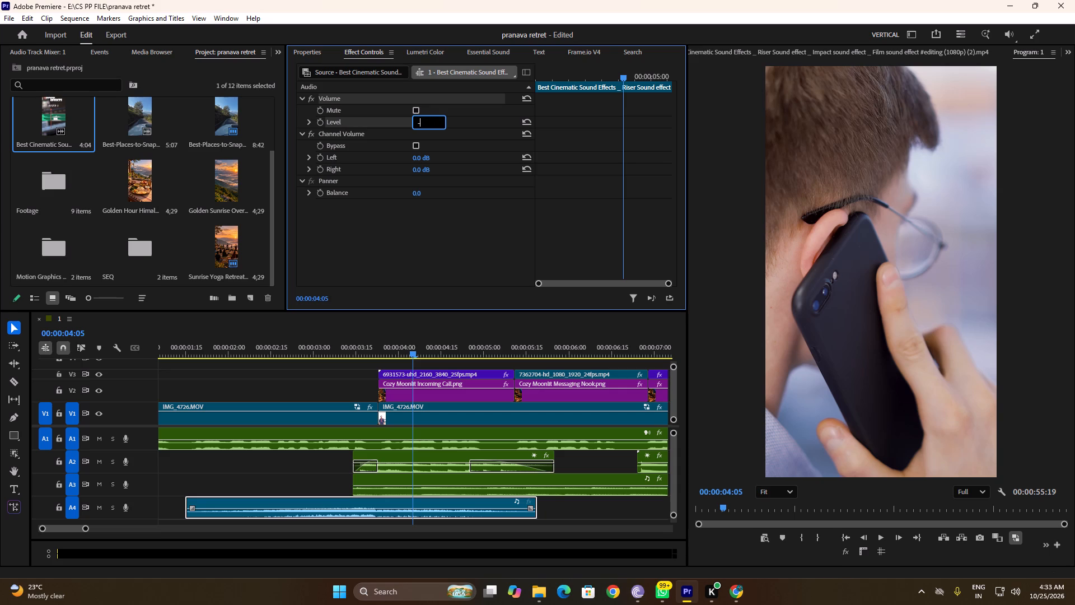
key("6")
left_click(409, 221)
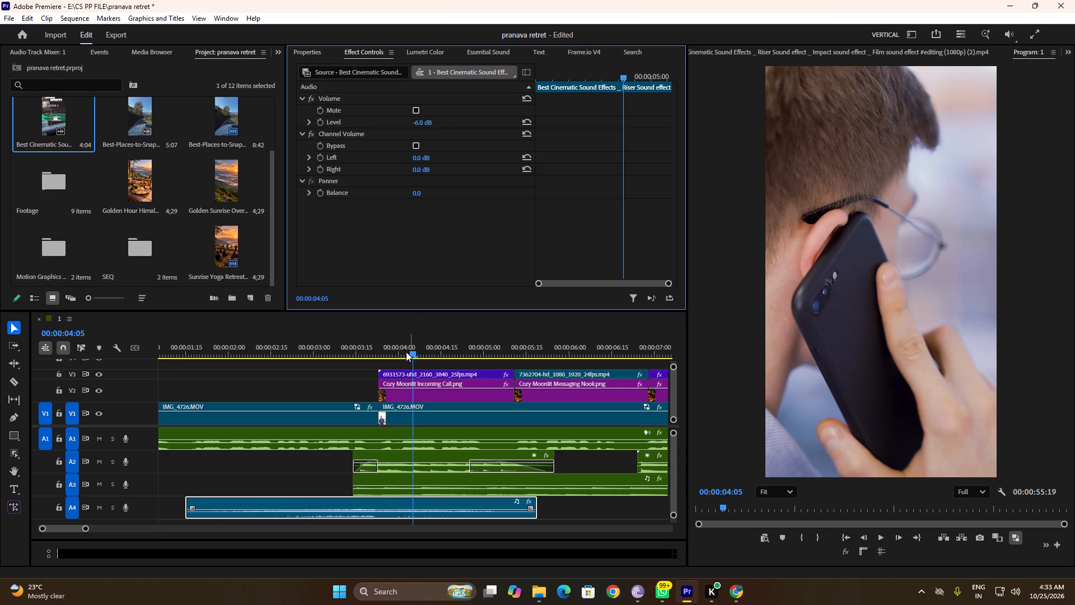
Replay the opening from the start to check the riser's loudness against the voice and music.
left_click_drag(404, 348, 65, 356)
key("space")
key("space")
key("space")
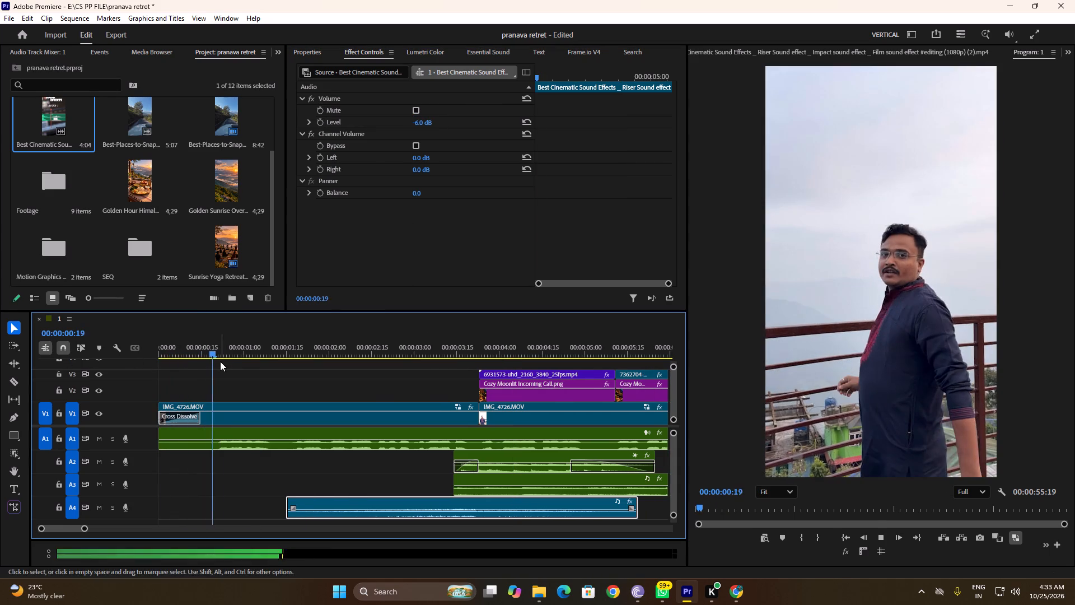
key("space")
left_click_drag(216, 355, 158, 356)
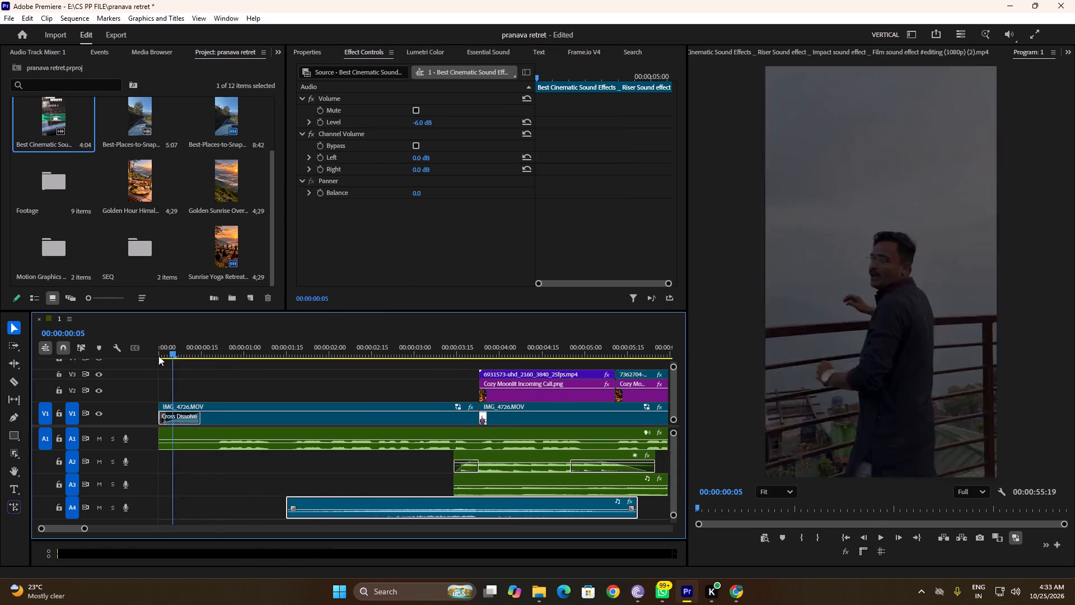
left_click_drag(158, 356, 162, 357)
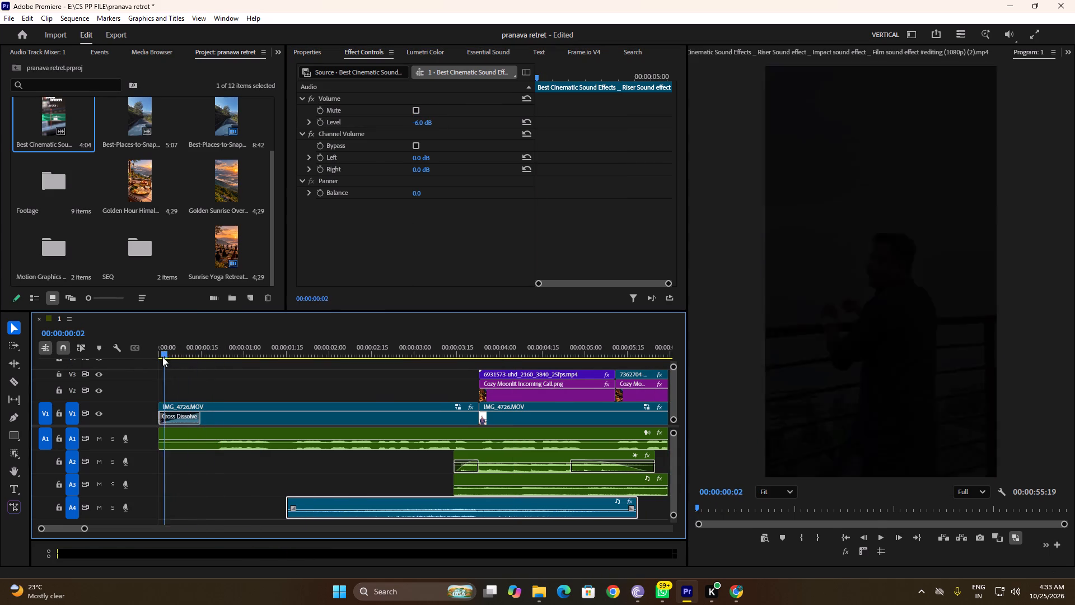
left_click_drag(162, 357, 124, 356)
key("space")
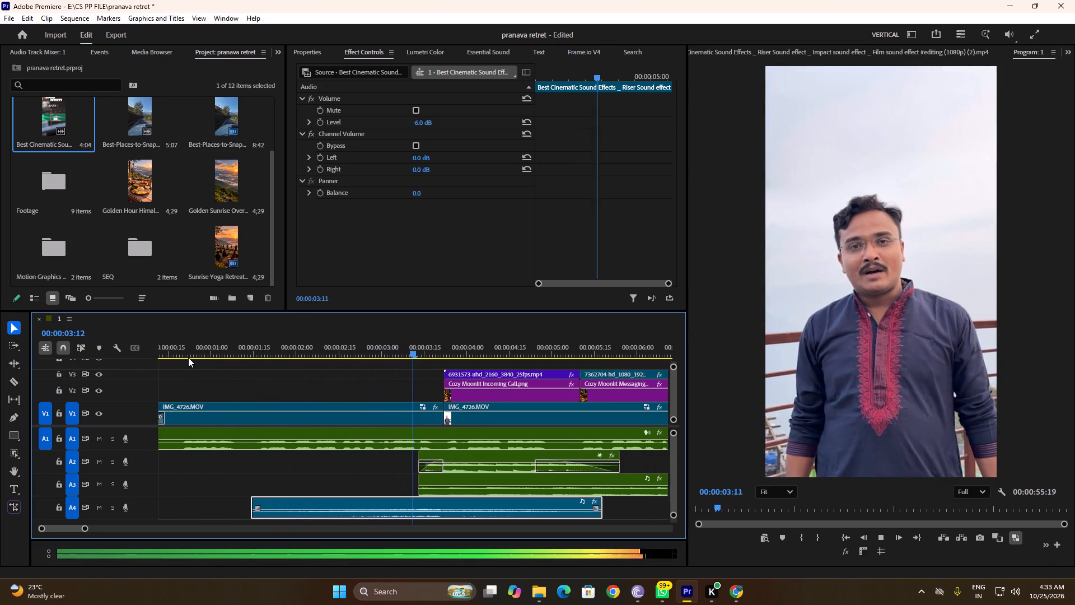
key("space")
left_click_drag(417, 352, 0, 351)
key("space")
key("space")
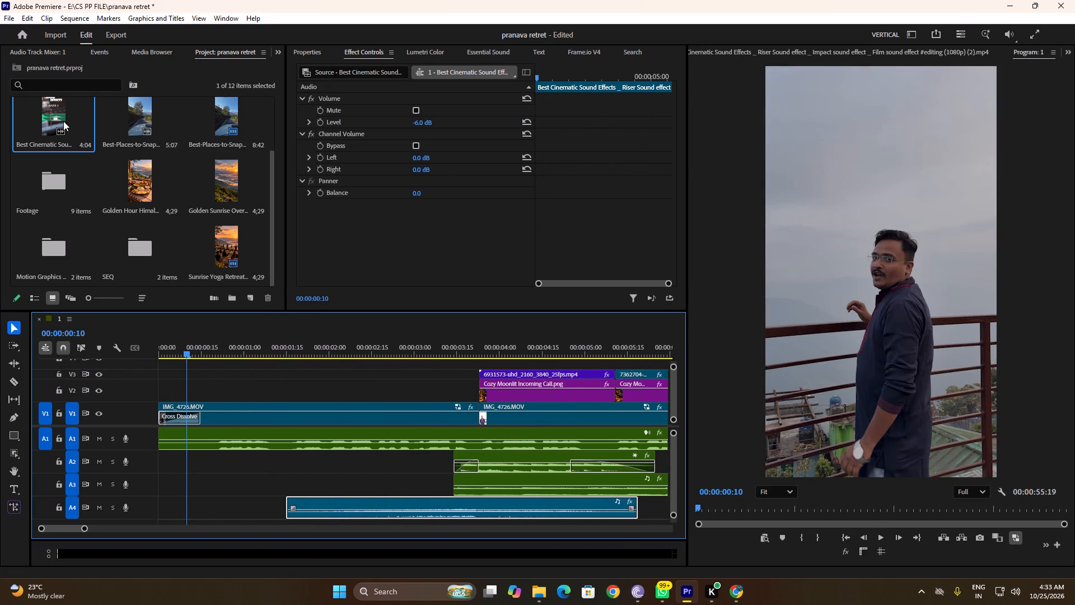
Switch to the SFX folder in File Explorer and audition the "I Spent 24 Hours Mastering Sound Effects" and "Cinematic Sound Effect" videos in VLC.
left_click(537, 591)
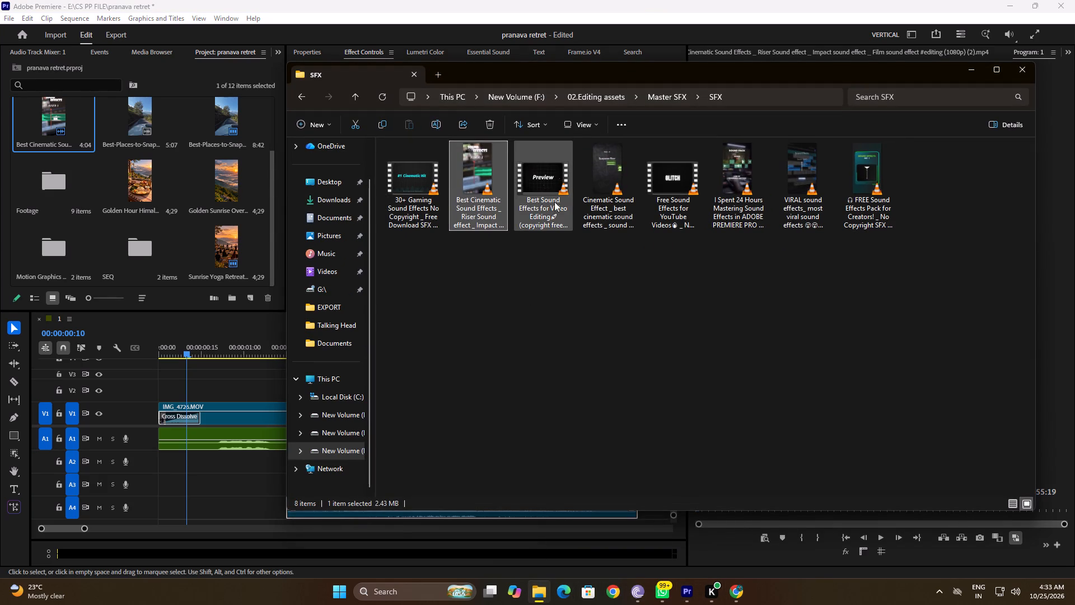
double_click(741, 185)
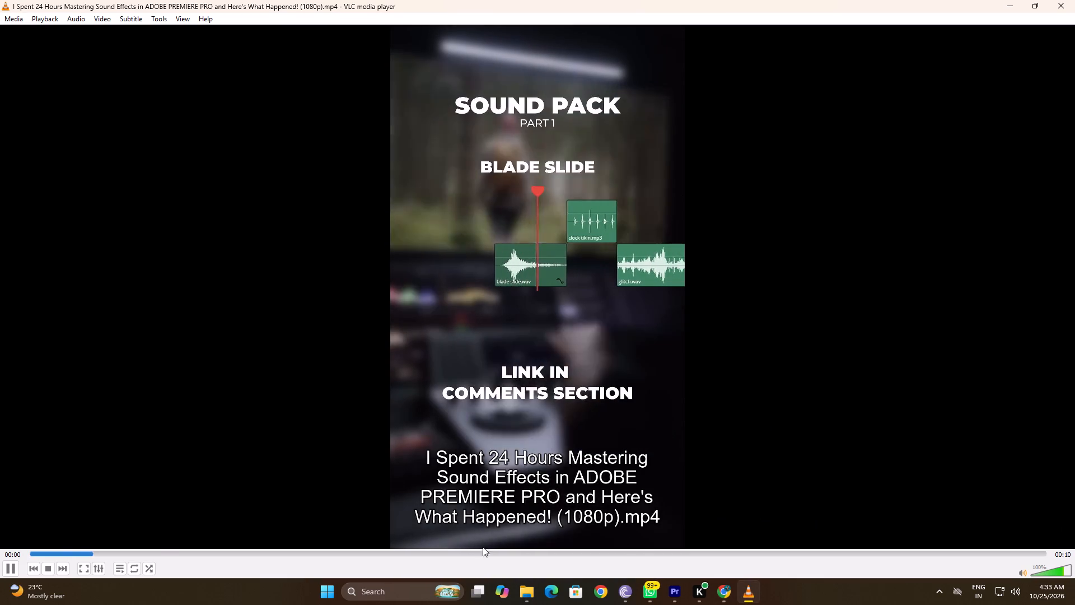
left_click(703, 554)
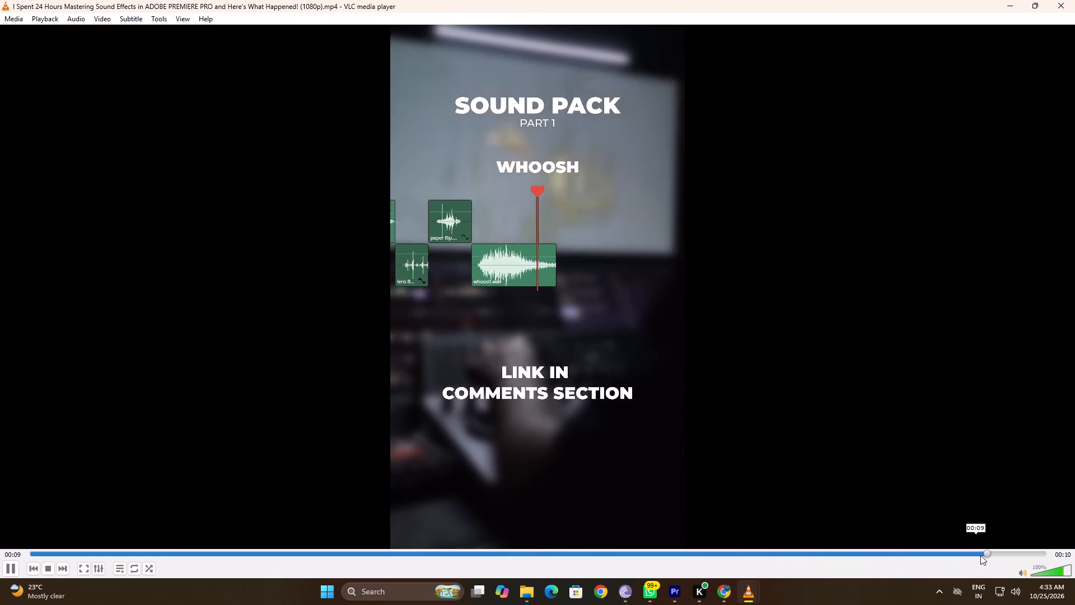
left_click_drag(981, 555, 716, 542)
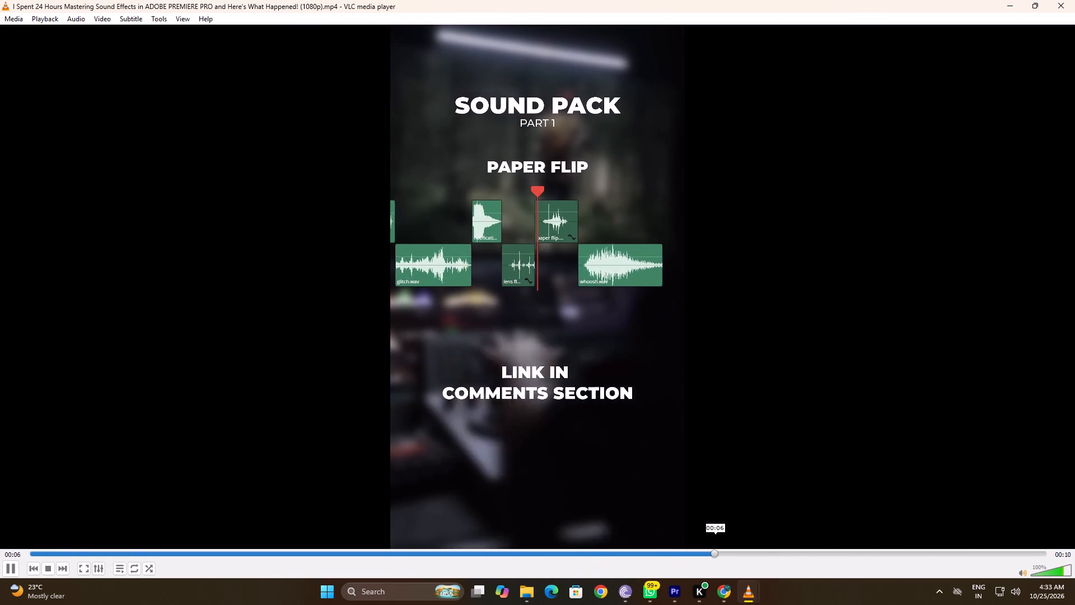
left_click_drag(716, 542, 600, 528)
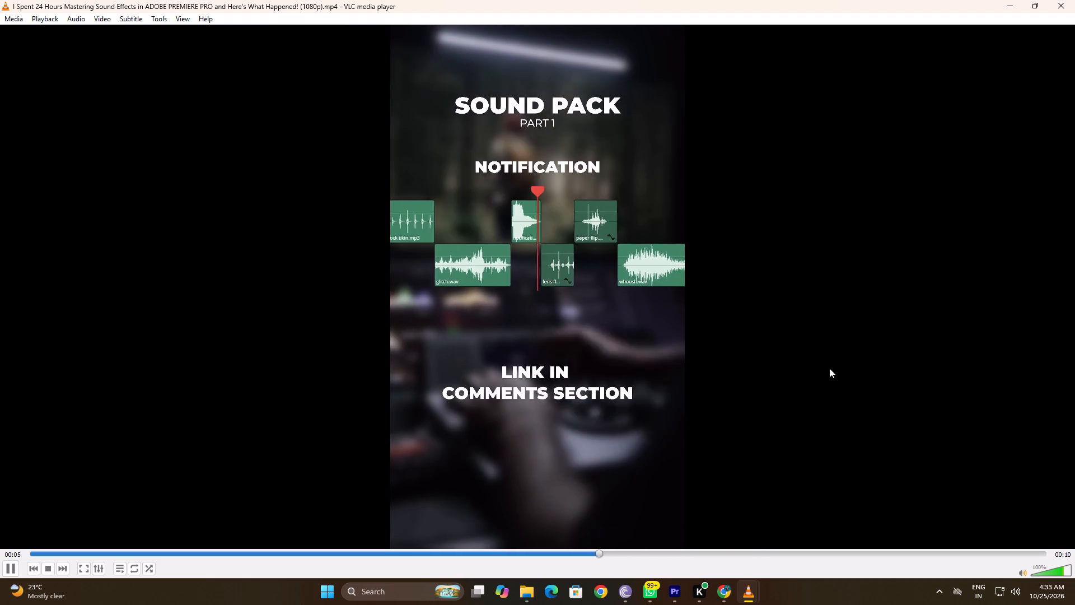
left_click(1061, 0)
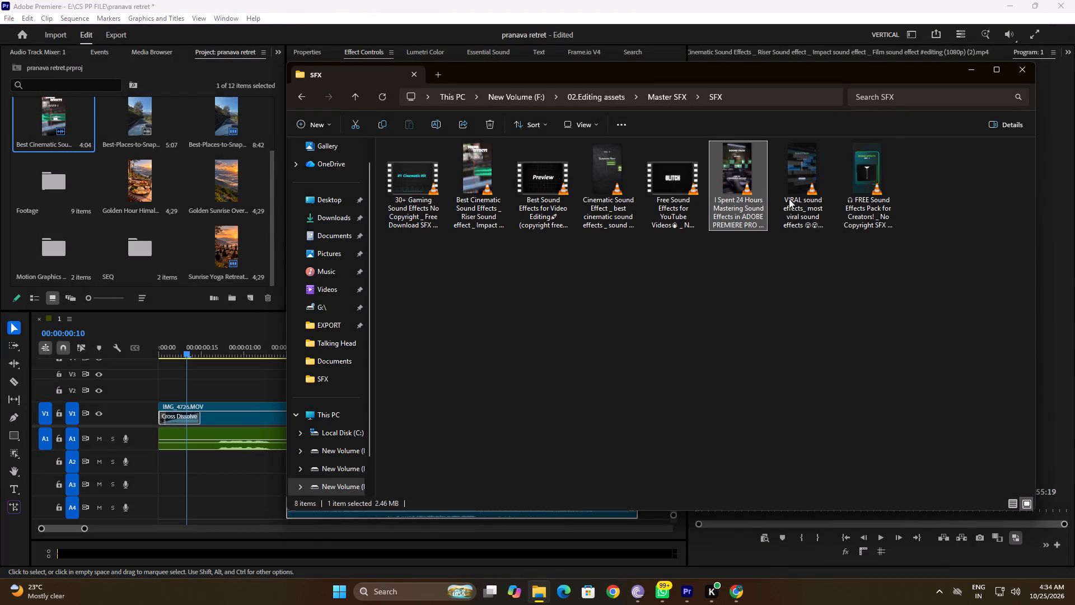
double_click(599, 191)
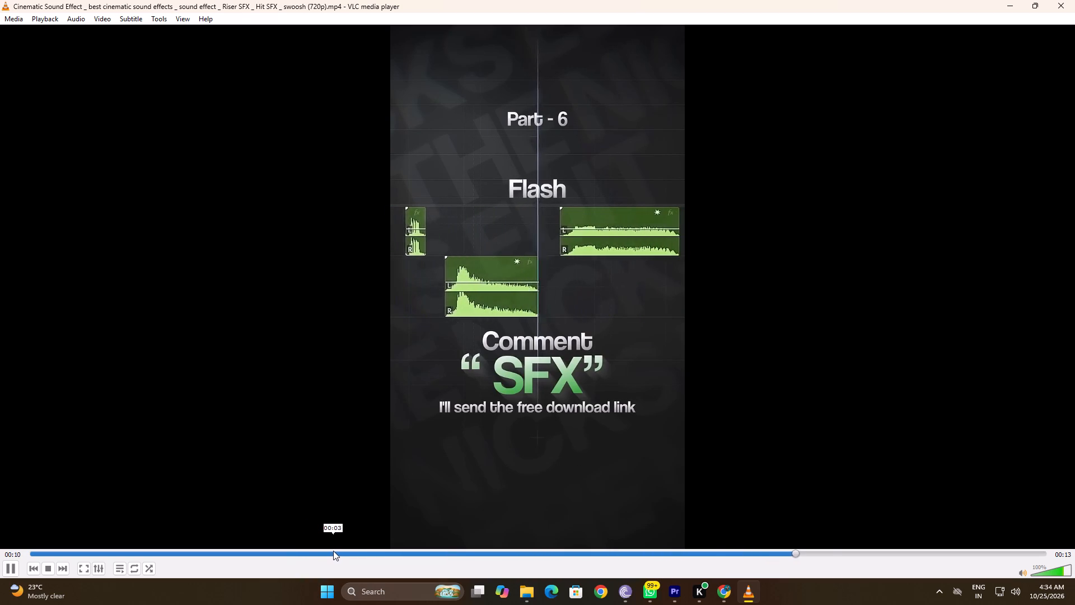
key("space")
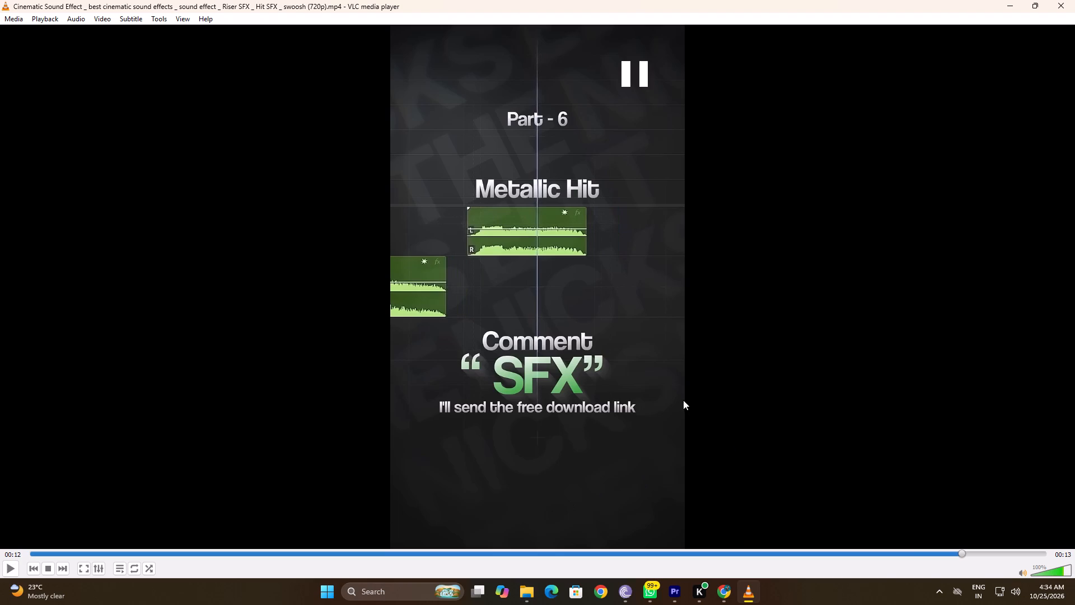
left_click(1062, 8)
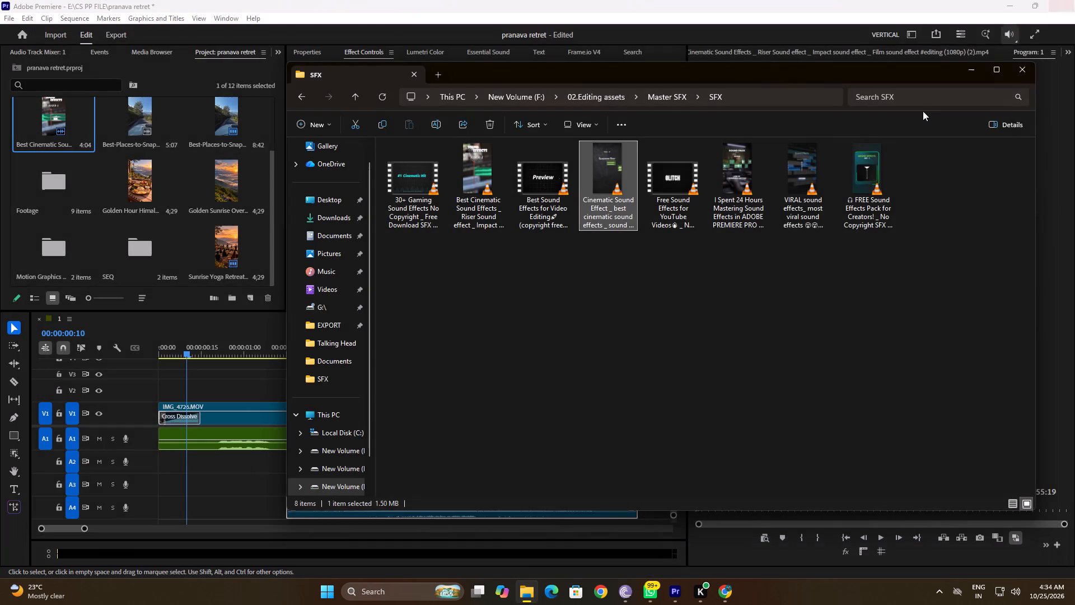
Import the "Cinematic Sound Effect _ best cinematic sound effects" video from the SFX folder into the Premiere project.
left_click_drag(611, 187, 183, 246)
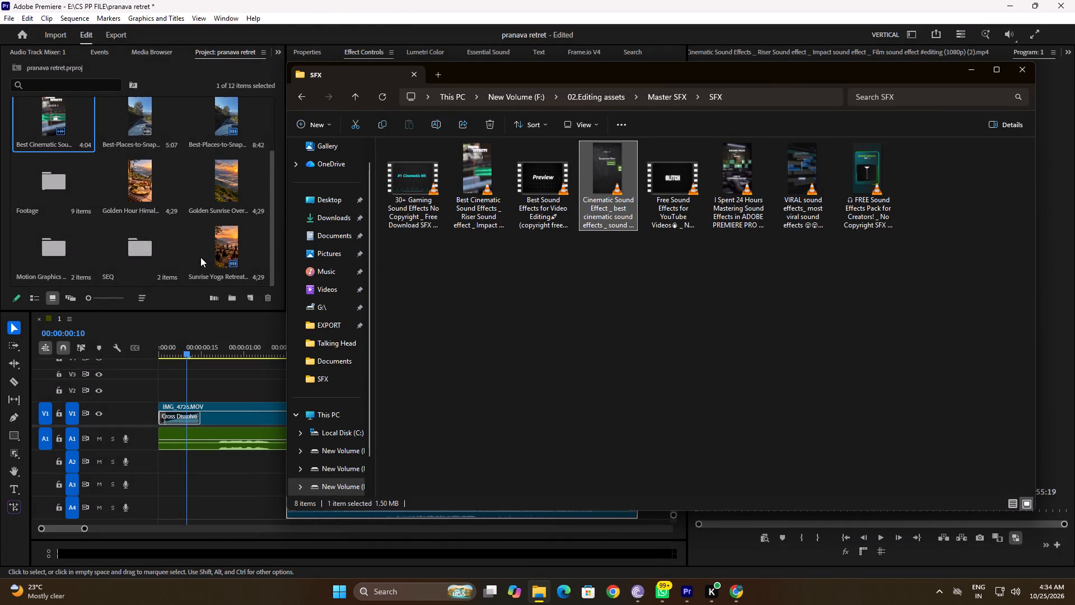
left_click(965, 72)
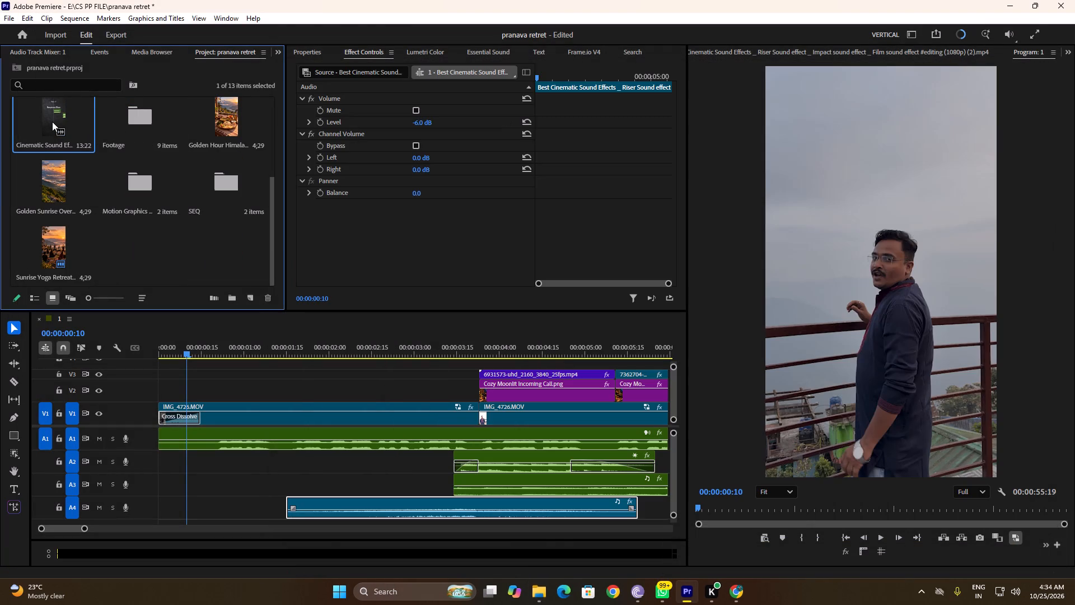
Open the imported Cinematic Sound Effect clip in the Source Monitor and mark its In point at 00:00:11:07, before the final sound.
double_click(52, 122)
left_click(871, 509)
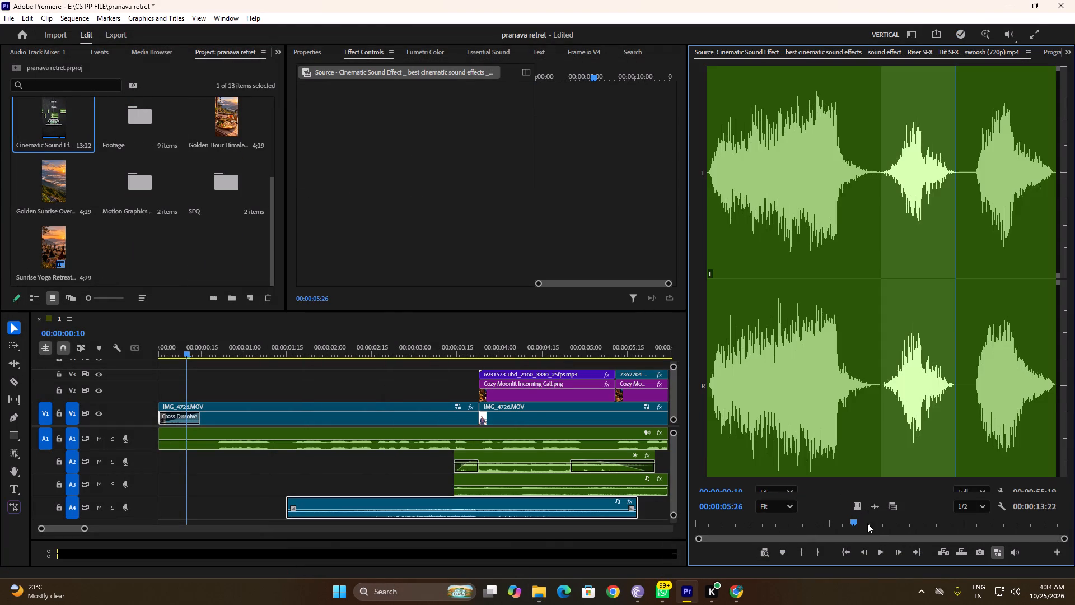
left_click_drag(863, 525, 995, 520)
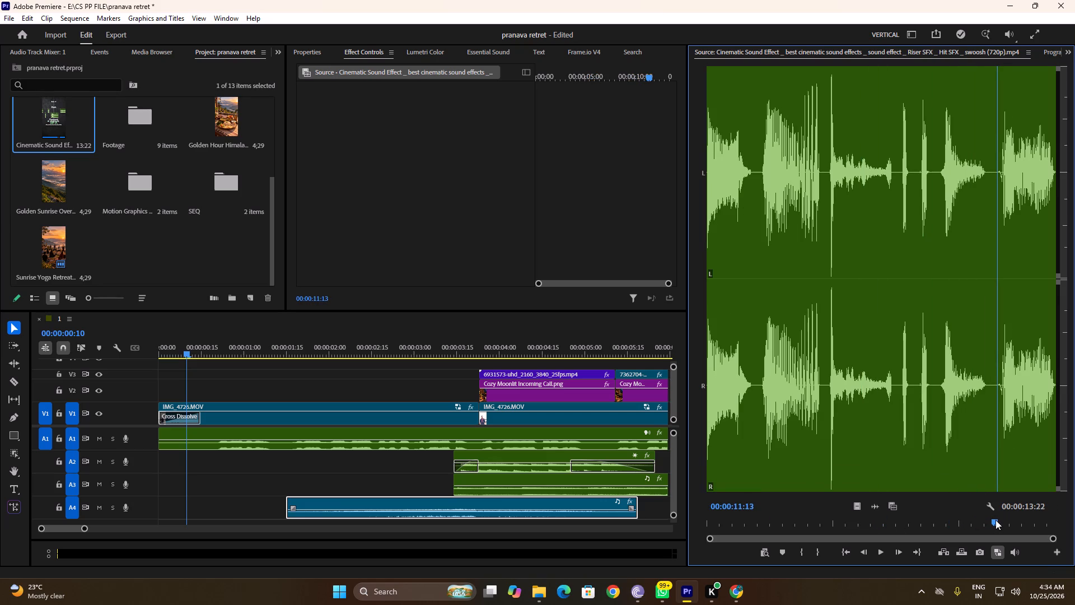
left_click_drag(995, 520, 990, 521)
key("i")
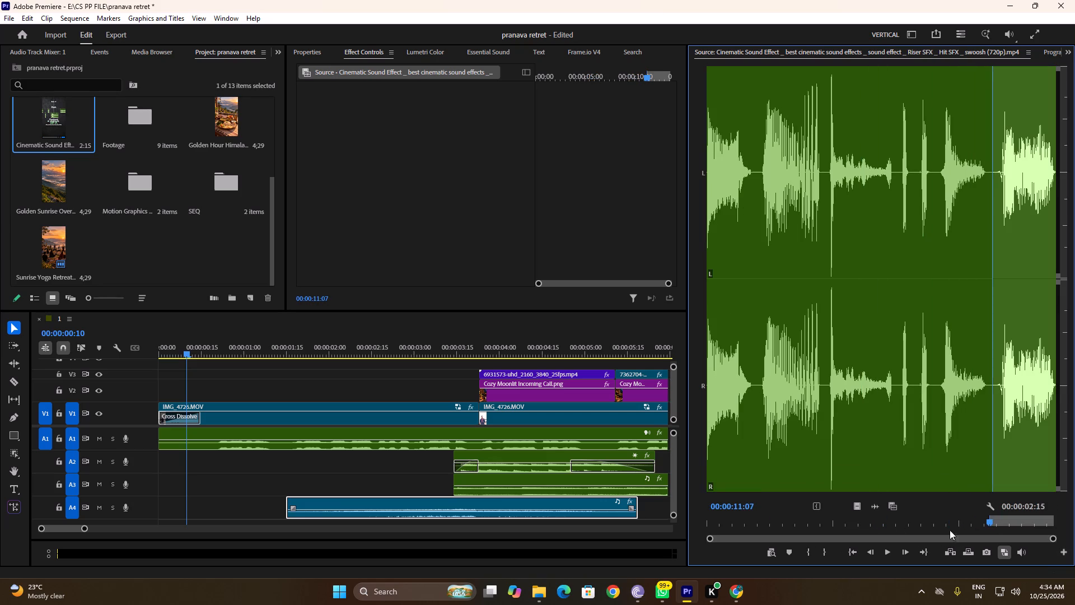
Place the marked Cinematic Sound Effect audio on track A3, trim 10 frames off its beginning, and move it to the sequence start.
left_click_drag(876, 505, 115, 474)
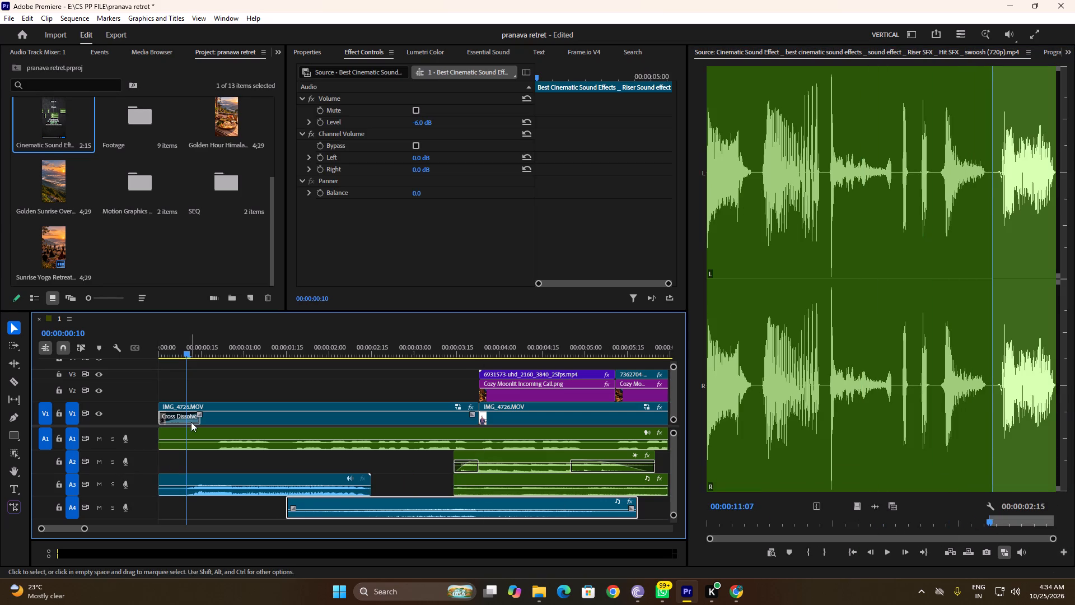
left_click_drag(161, 491, 186, 491)
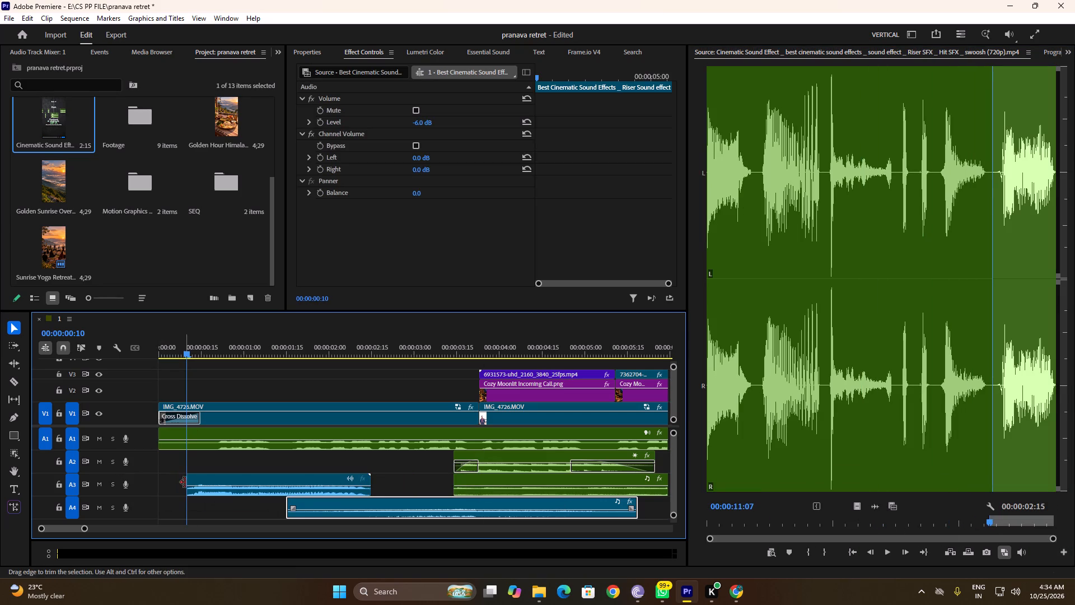
left_click_drag(236, 480, 156, 477)
Replay the opening from the start to hear the new cinematic sound with the riser and voice.
left_click_drag(189, 347, 8, 343)
key("space")
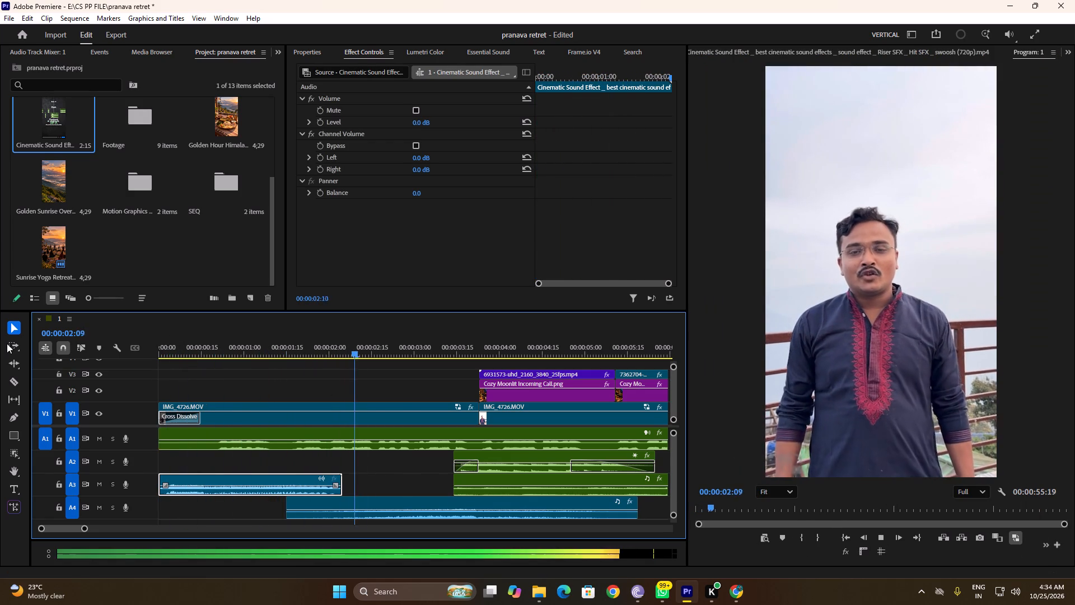
key("space")
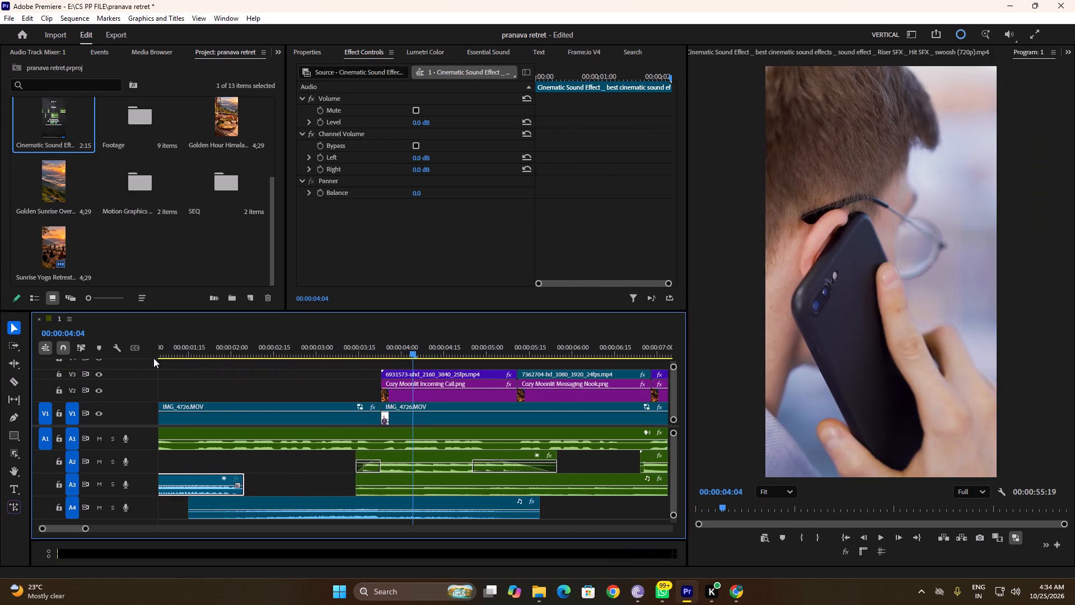
left_click_drag(410, 346, 289, 374)
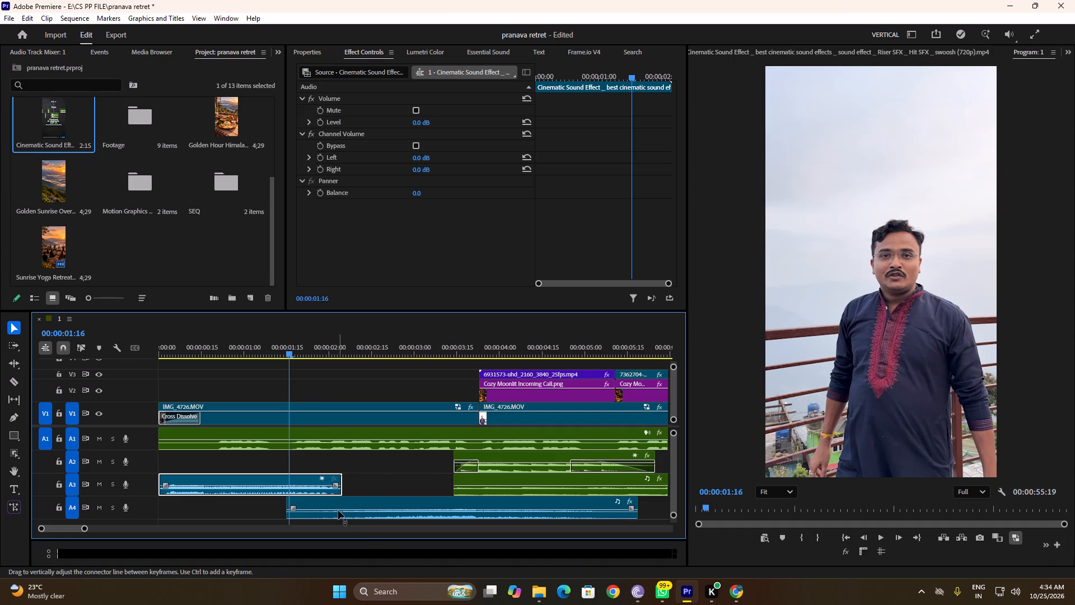
Apply default audio transitions to the end of the Cinematic Sound Effect on A3 and the start of the riser on A4.
right_click(340, 489)
left_click(382, 472)
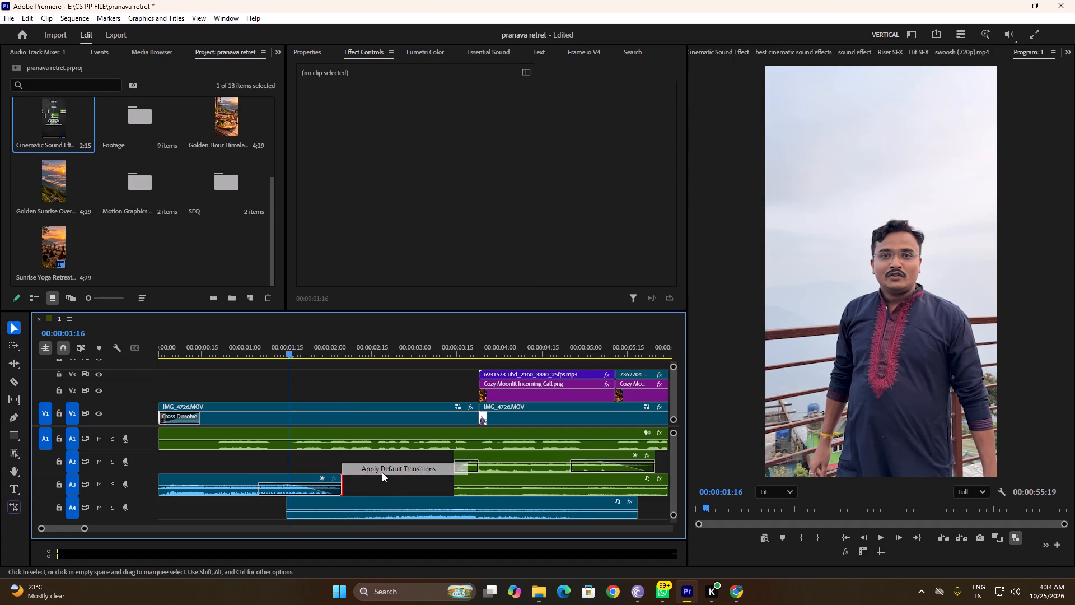
right_click(292, 516)
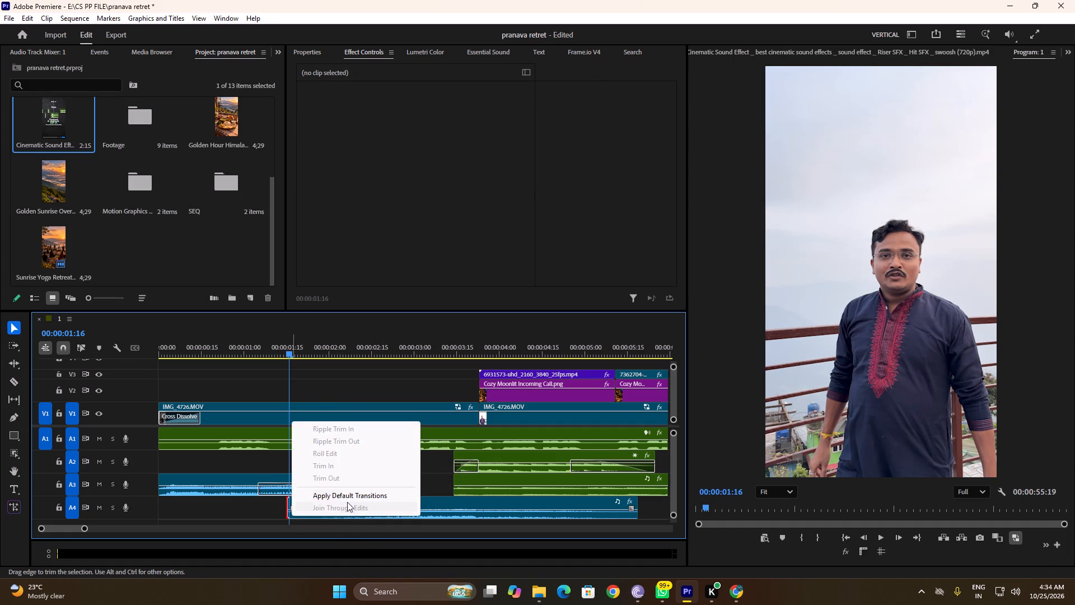
left_click(349, 497)
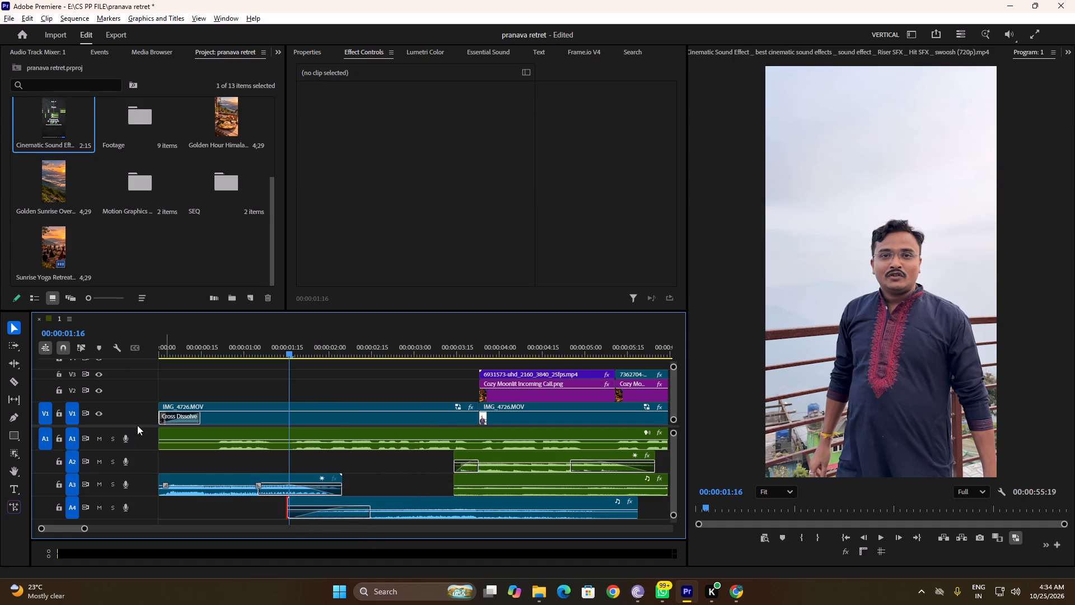
Reopen the Cinematic Sound Effect clip in the Source Monitor and audition the earlier sounds before its marked section.
left_click(141, 424)
left_click_drag(145, 426, 145, 411)
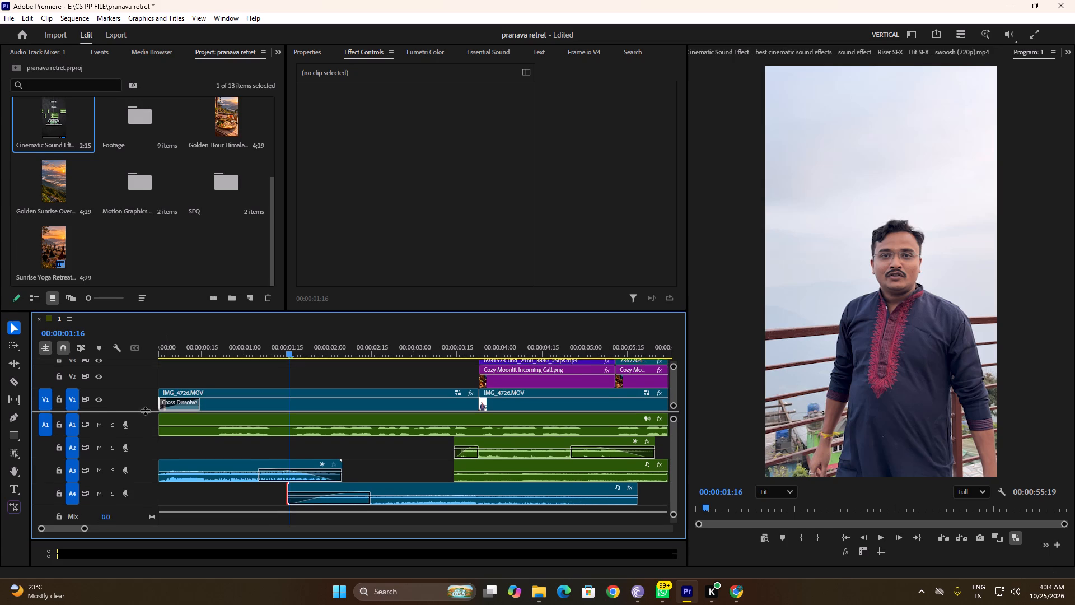
left_click_drag(145, 411, 145, 407)
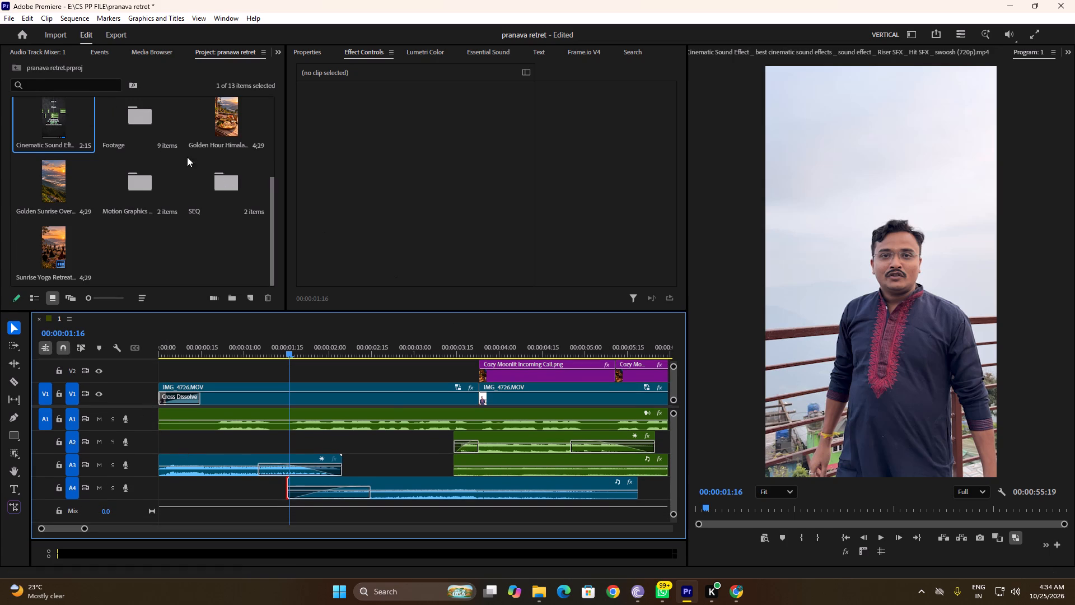
double_click(56, 109)
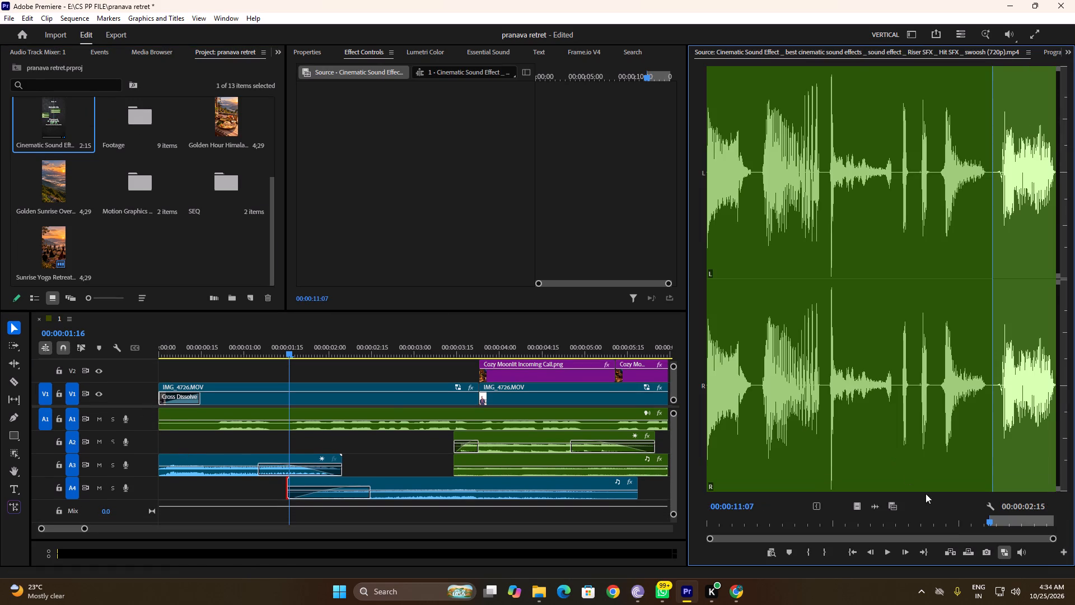
left_click_drag(990, 524, 916, 518)
key("space")
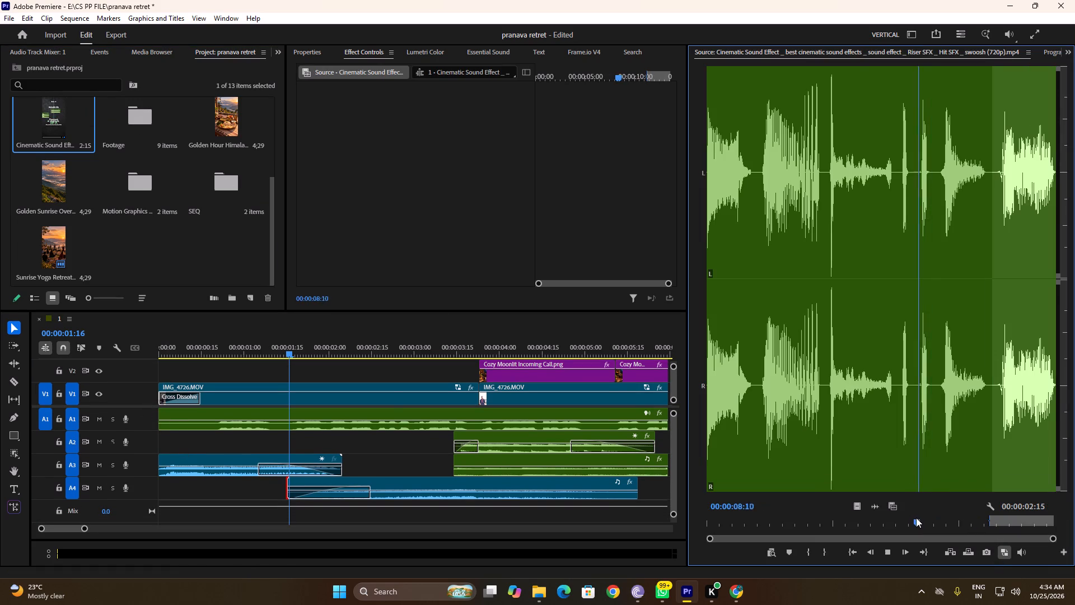
key("space")
left_click_drag(941, 520, 896, 517)
key("space")
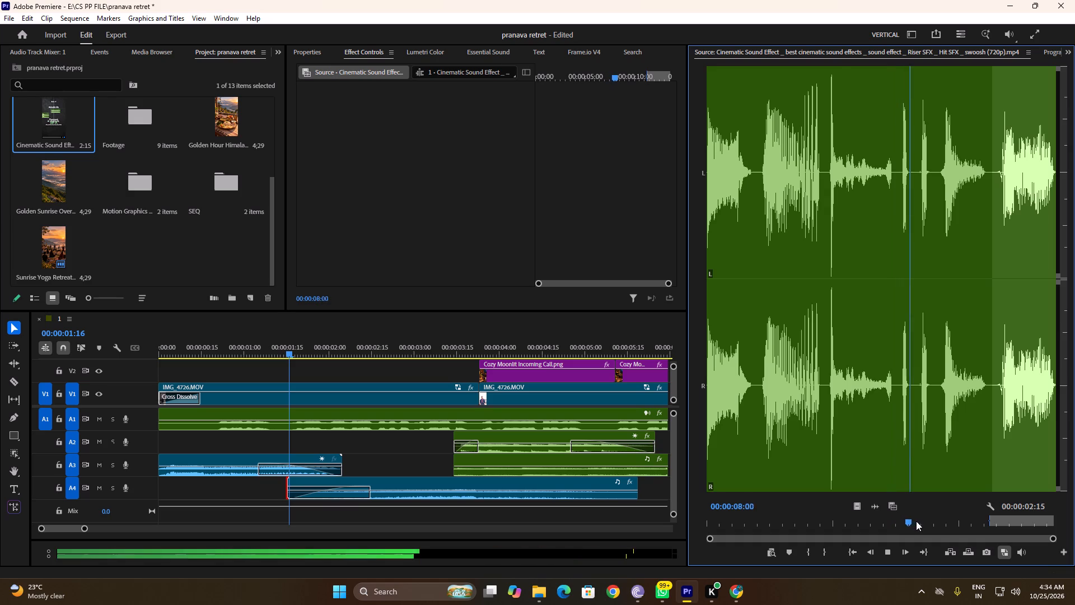
key("space")
left_click_drag(913, 520, 831, 514)
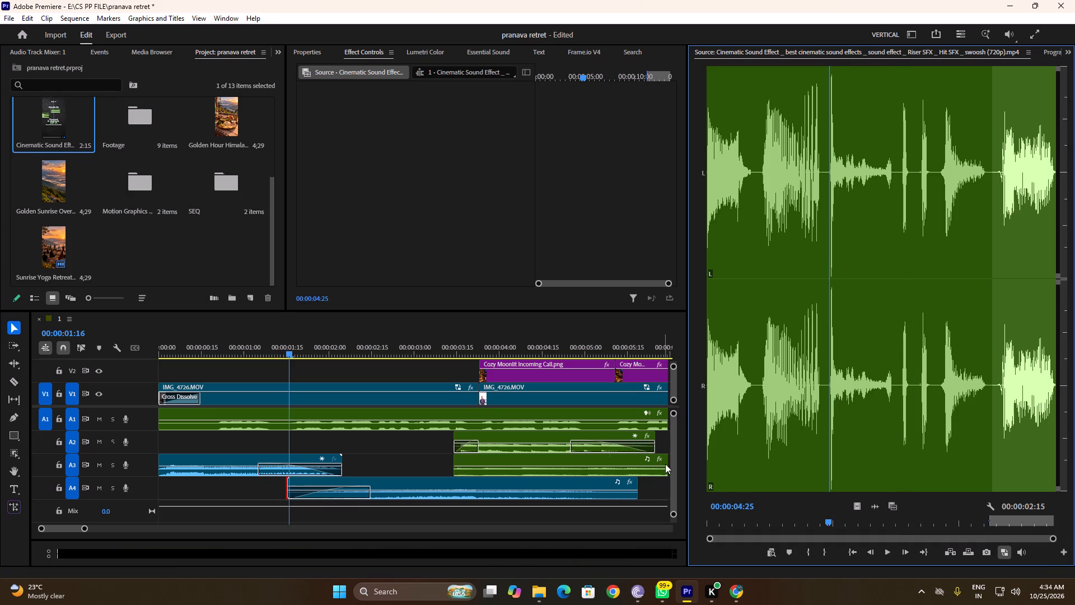
Switch to File Explorer, browse Master SFX > Premium SFX > Whooshes > Whooshes, and audition the ES_Classic, Clean sound in Media Player.
left_click(539, 591)
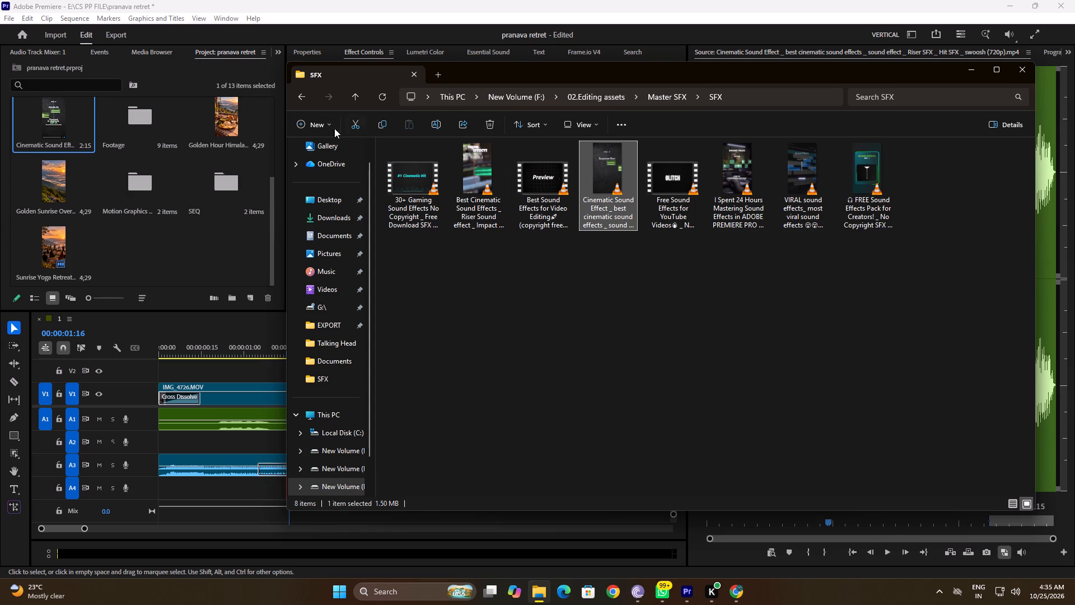
left_click(300, 93)
double_click(439, 180)
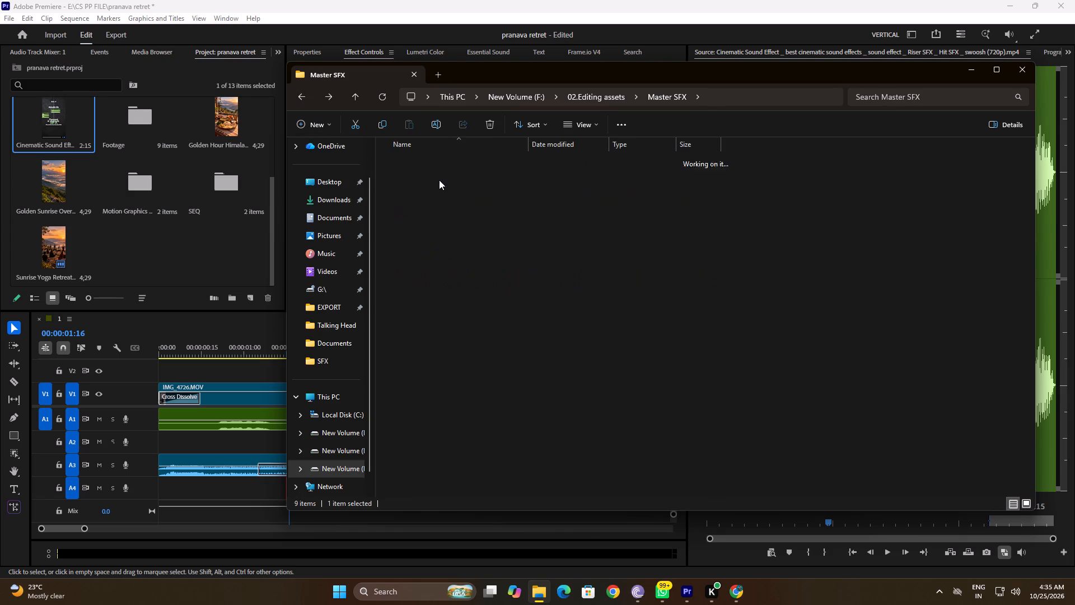
left_click(428, 232)
double_click(428, 238)
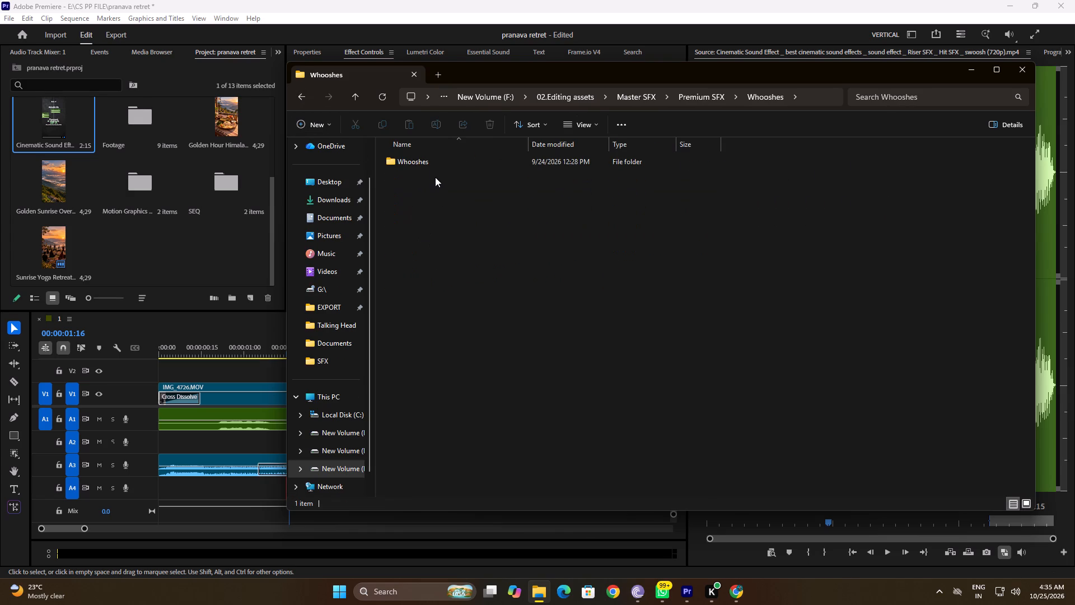
left_click(436, 168)
double_click(436, 163)
double_click(438, 165)
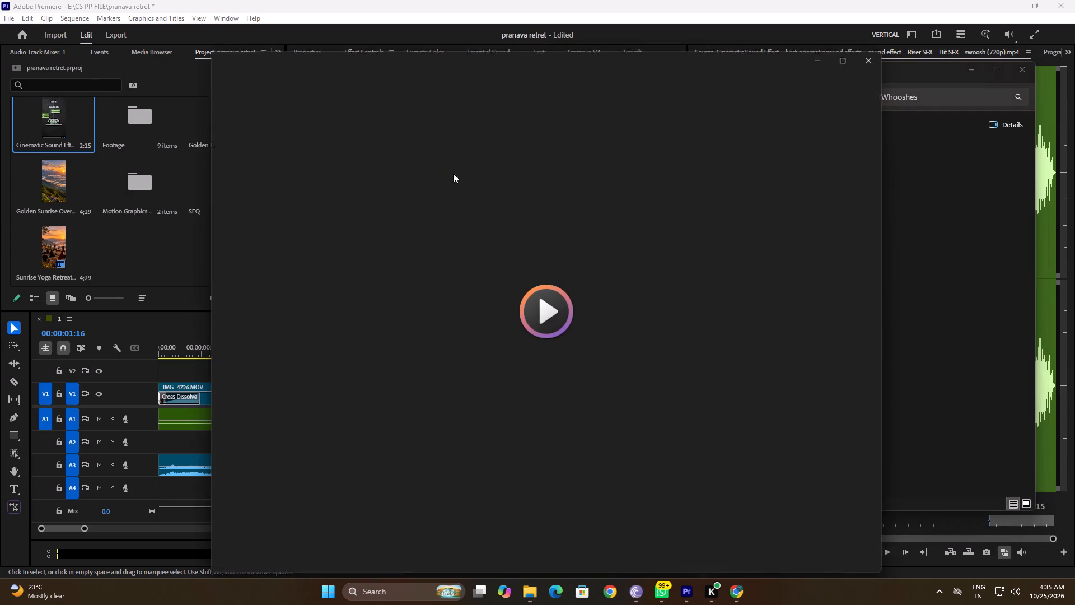
left_click(873, 59)
Import the ES_Classic, Clean - Epidemic Sound file from the Whooshes folder into the Premiere project.
left_click_drag(456, 159, 226, 240)
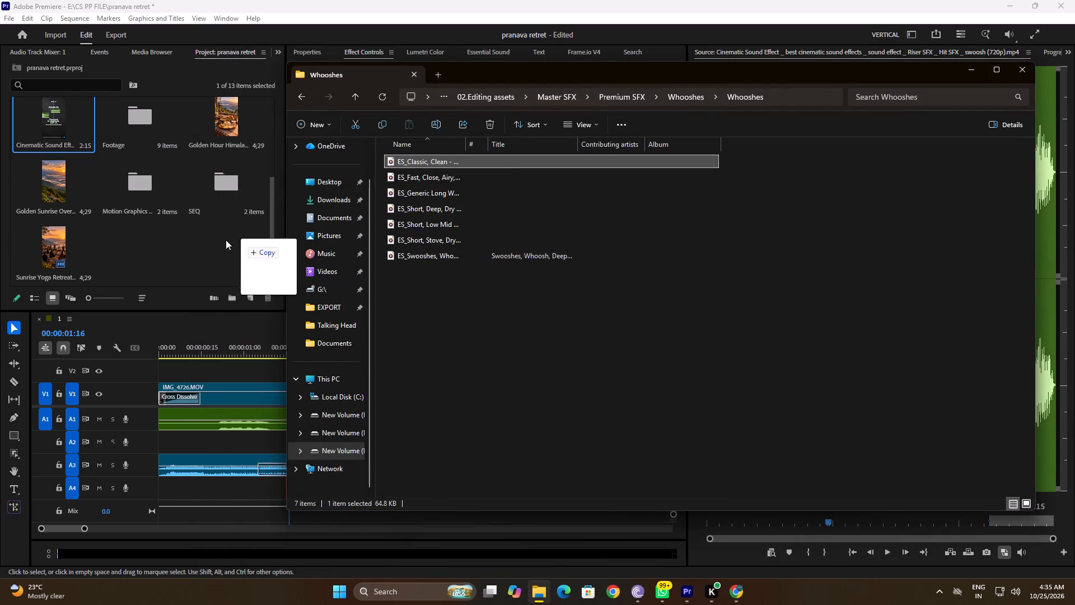
left_click_drag(226, 240, 195, 239)
left_click(965, 71)
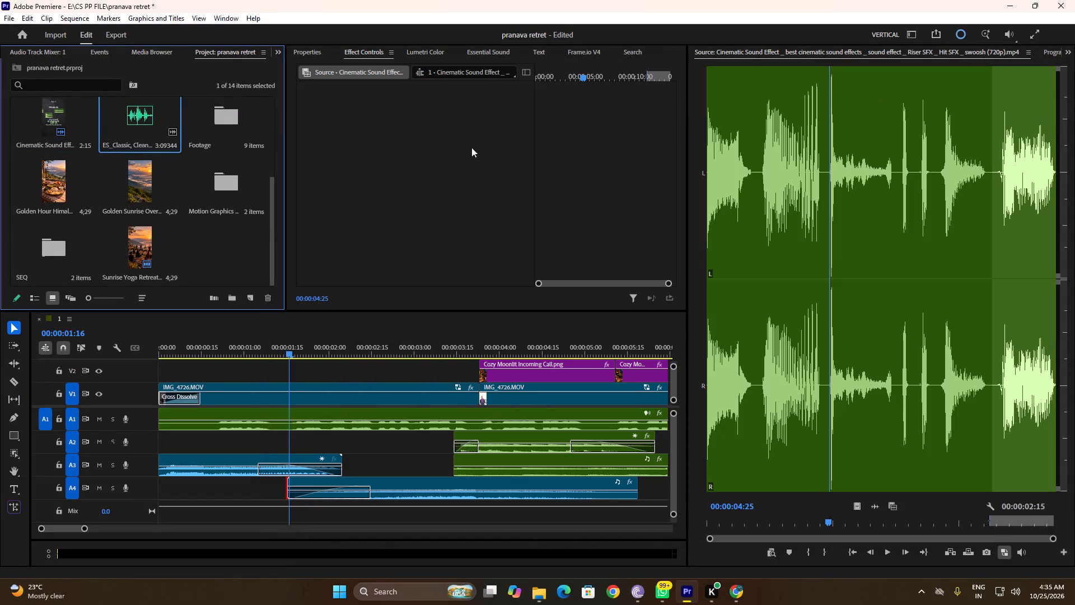
Audition the ES_Classic, Clean whooshes in the Source Monitor and mark the Out point at 00;00;00;19, after the first whoosh.
double_click(132, 118)
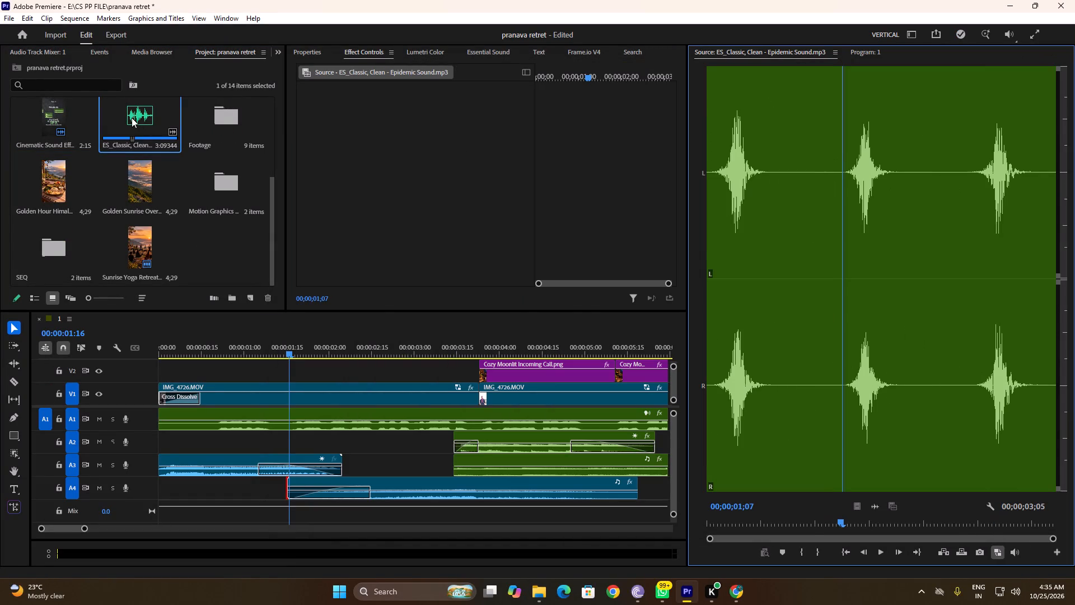
key("space")
key("space")
key("space")
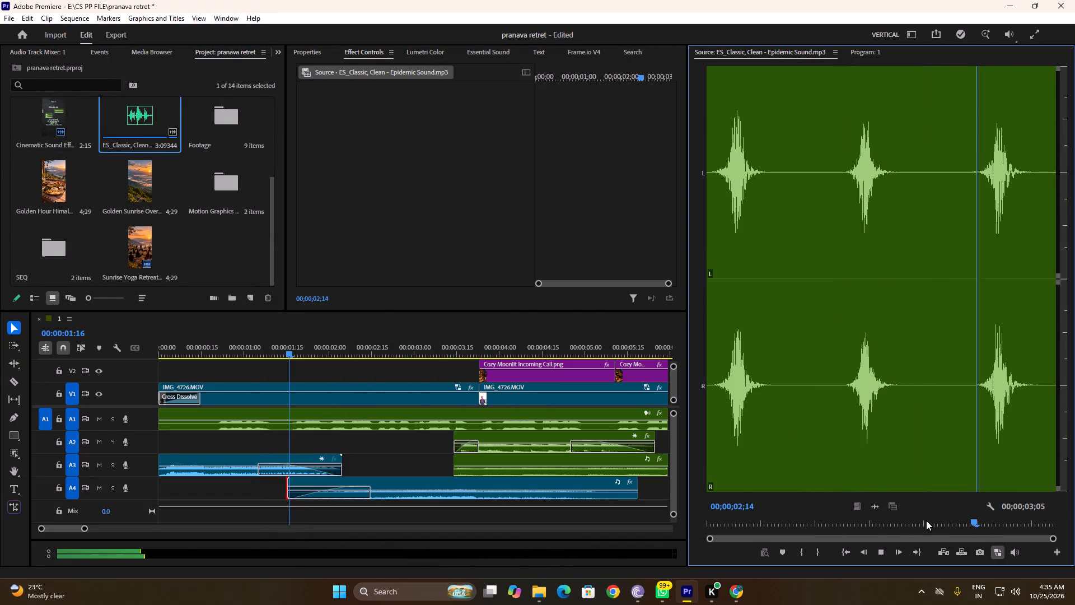
key("space")
left_click_drag(1024, 515, 540, 474)
key("space")
key("space")
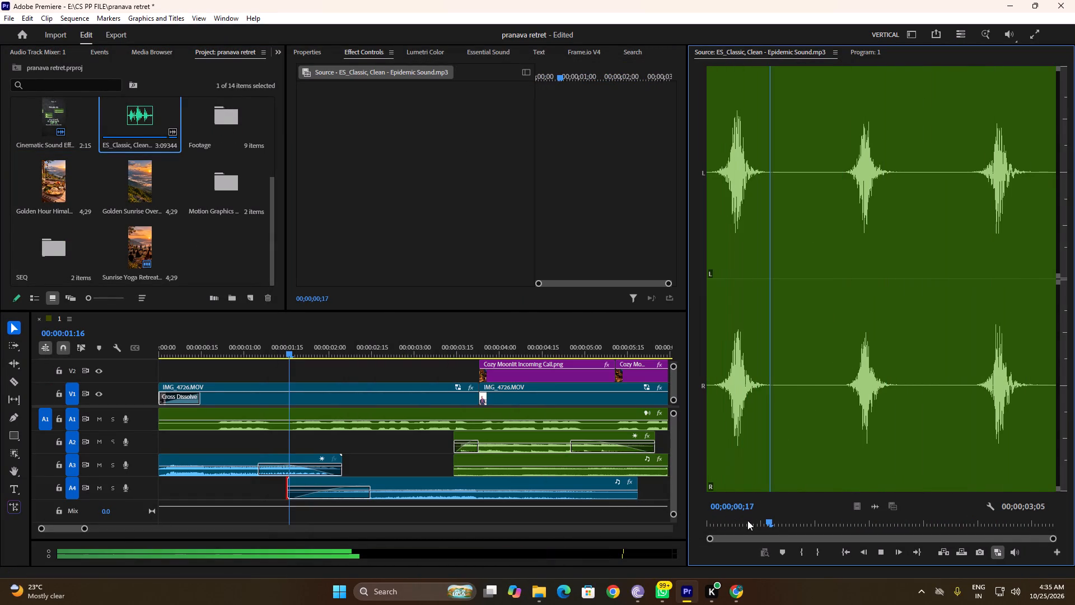
key("space")
key("space")
left_click(780, 524)
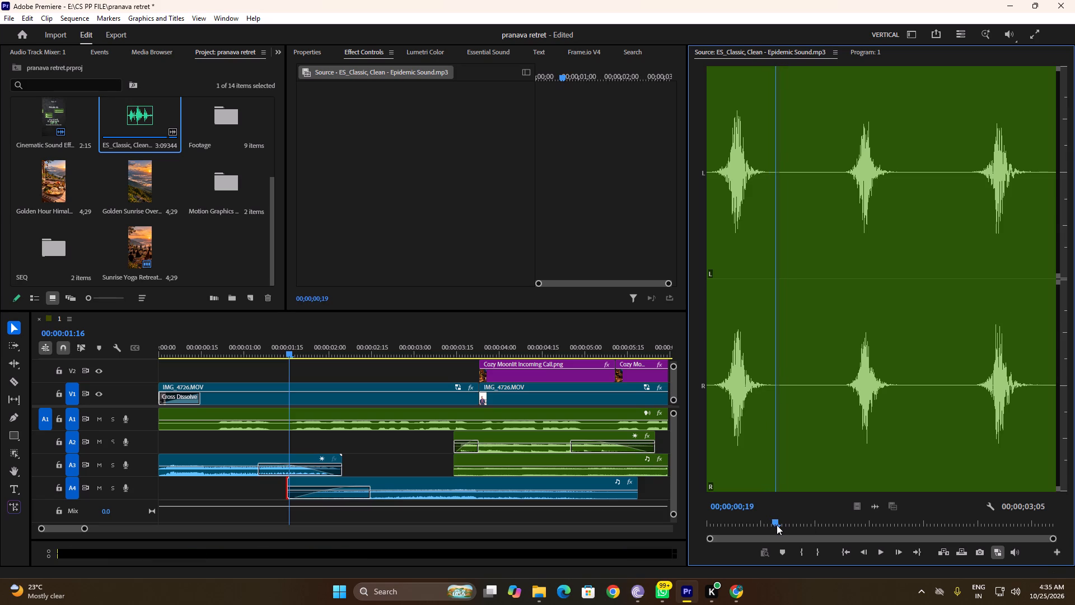
key("o")
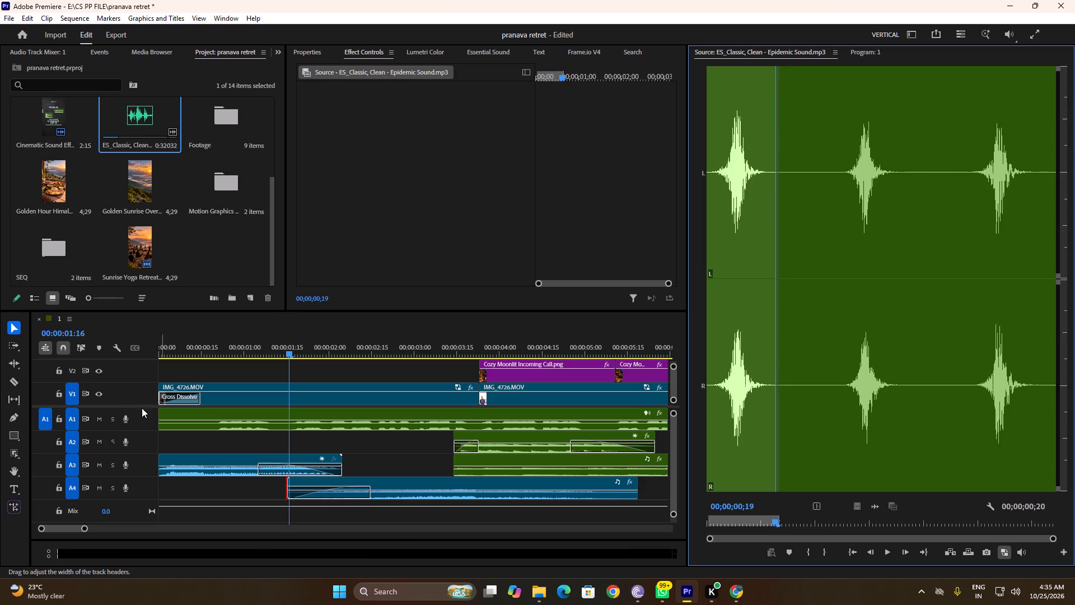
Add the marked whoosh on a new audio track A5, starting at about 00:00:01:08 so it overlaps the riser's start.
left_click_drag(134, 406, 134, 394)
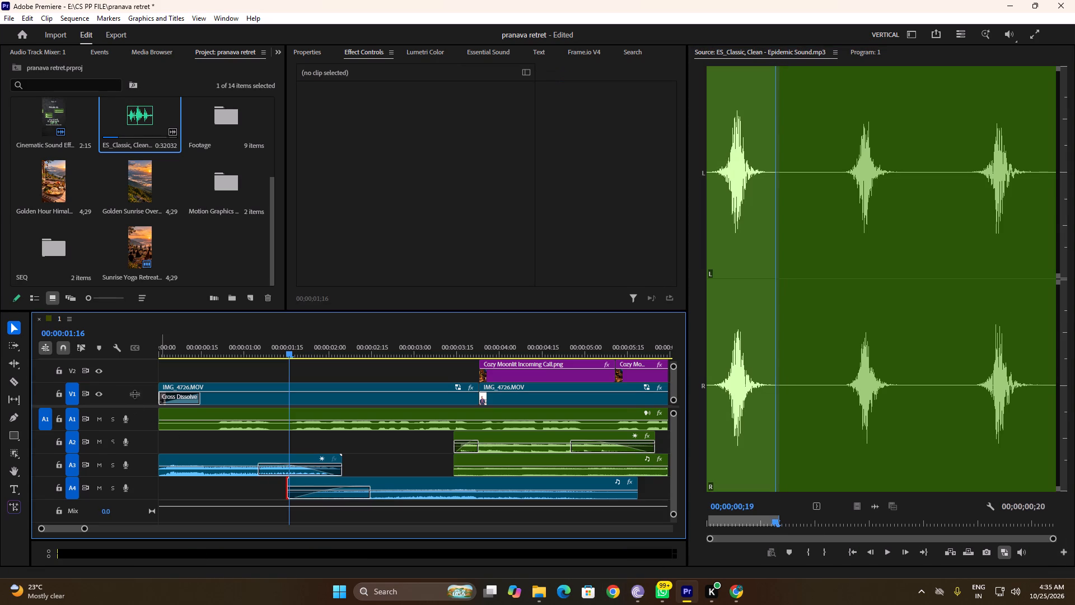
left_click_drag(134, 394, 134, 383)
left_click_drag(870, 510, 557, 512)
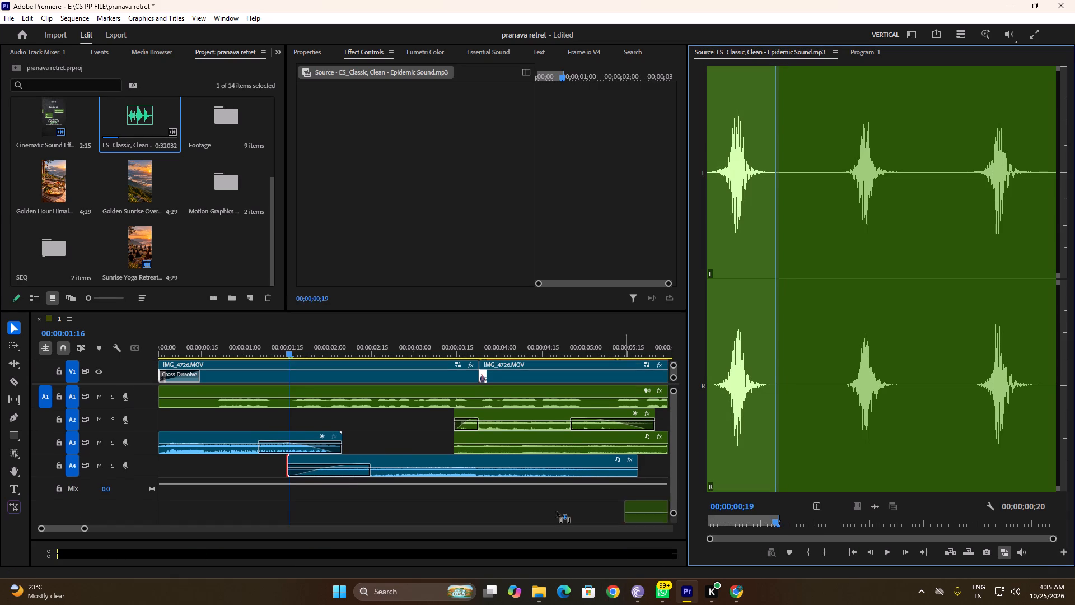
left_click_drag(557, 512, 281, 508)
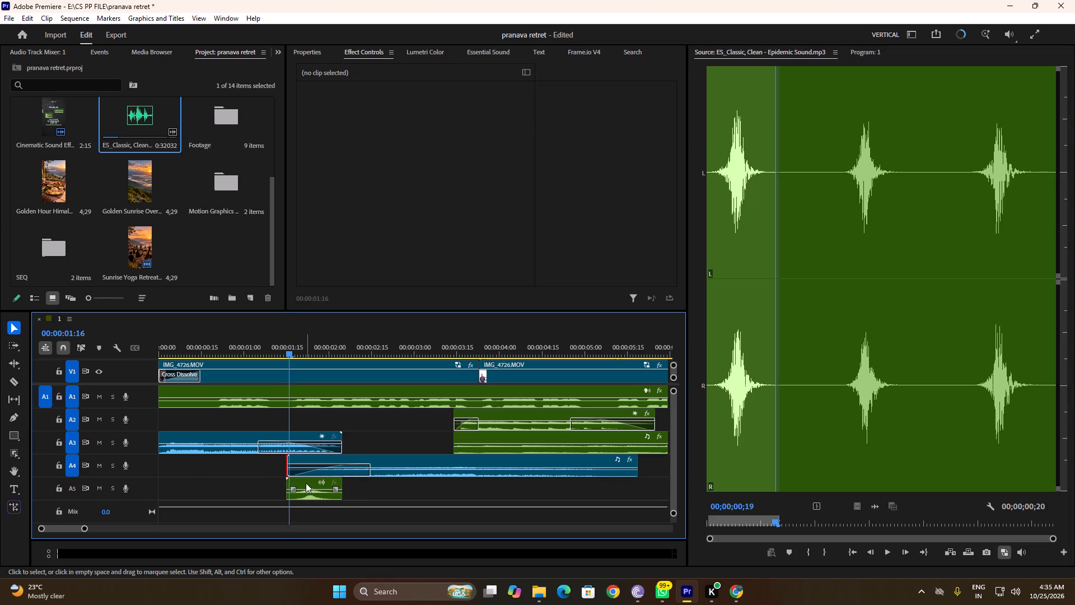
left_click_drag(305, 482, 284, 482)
Replay the opening from the start to judge the whoosh's timing against the riser, cinematic sound and voice.
left_click_drag(289, 347, 67, 339)
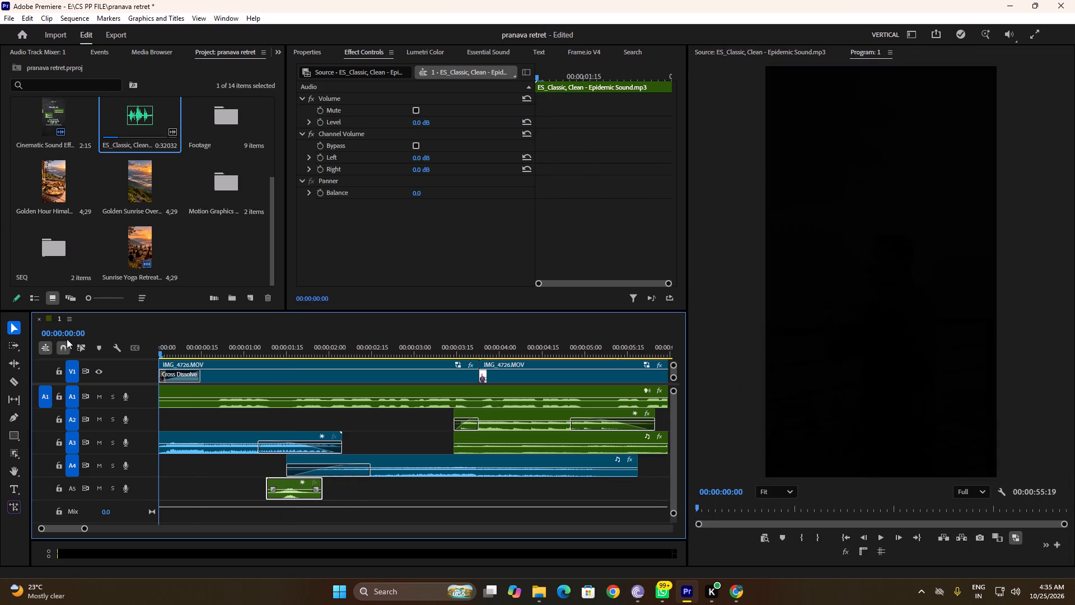
left_click_drag(67, 339, 52, 338)
key("space")
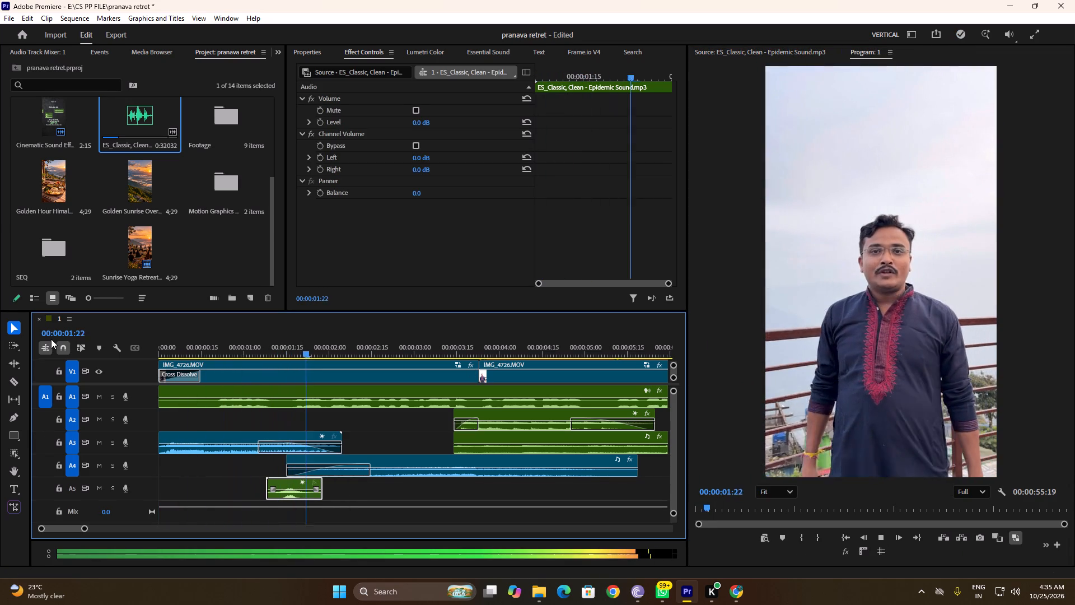
key("space")
left_click(292, 496)
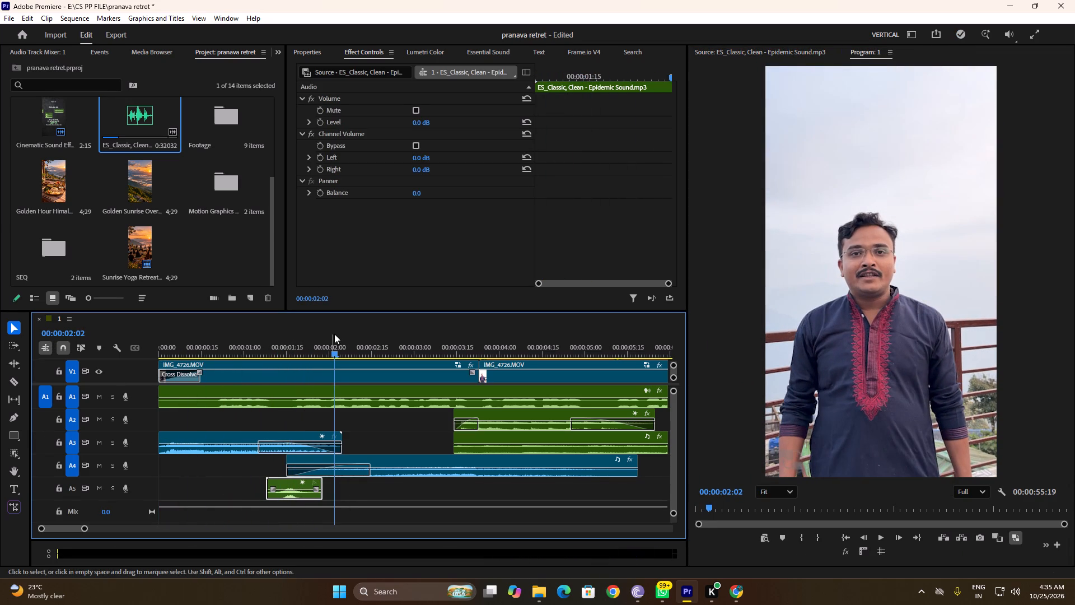
left_click(334, 334)
left_click_drag(330, 345, 144, 356)
key("space")
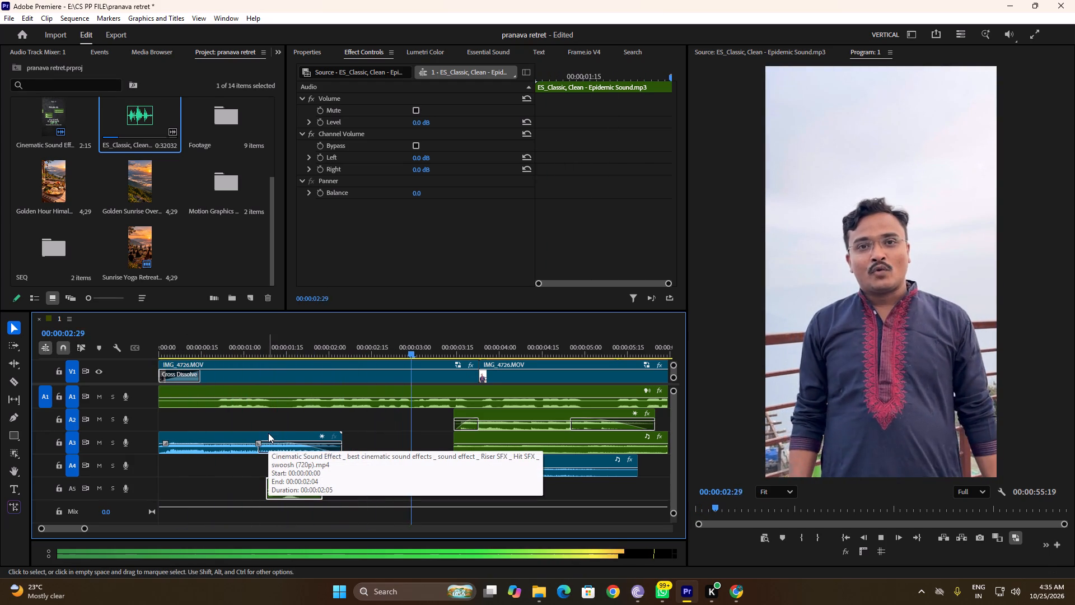
key("space")
left_click_drag(418, 350, 328, 361)
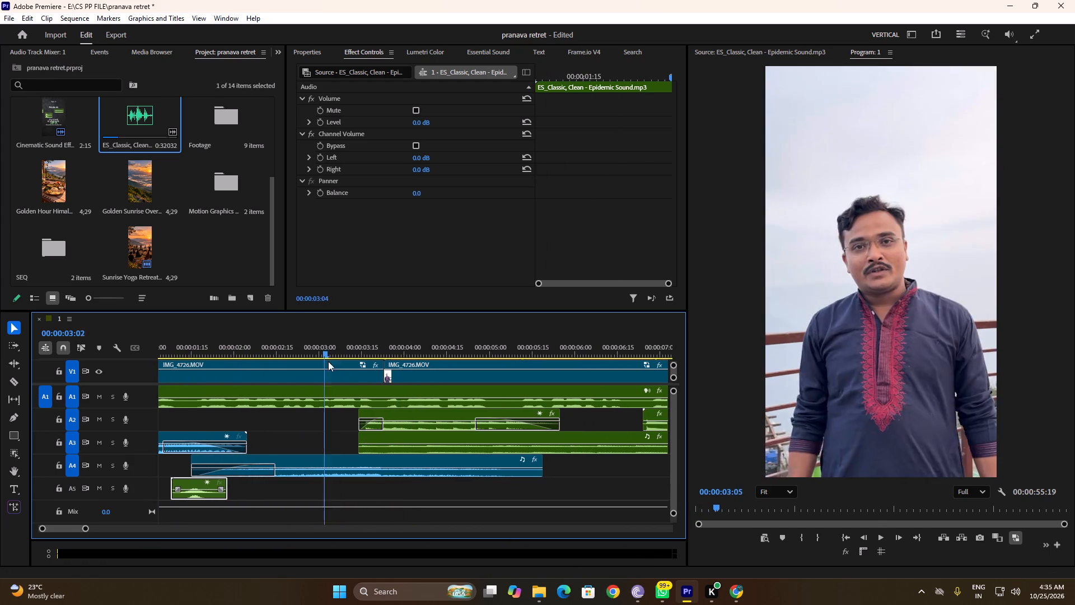
left_click_drag(328, 361, 204, 397)
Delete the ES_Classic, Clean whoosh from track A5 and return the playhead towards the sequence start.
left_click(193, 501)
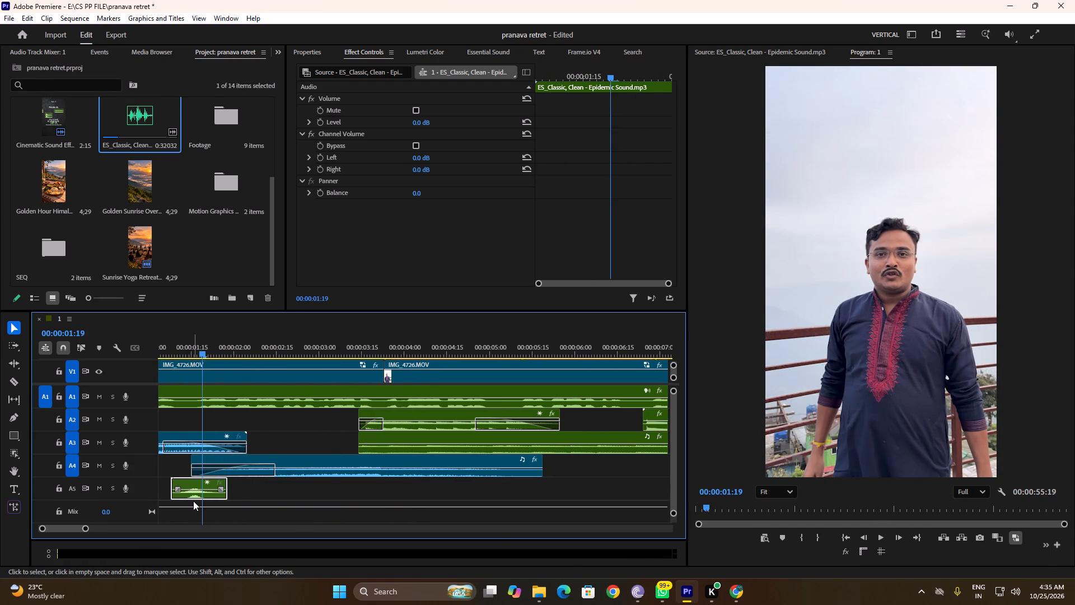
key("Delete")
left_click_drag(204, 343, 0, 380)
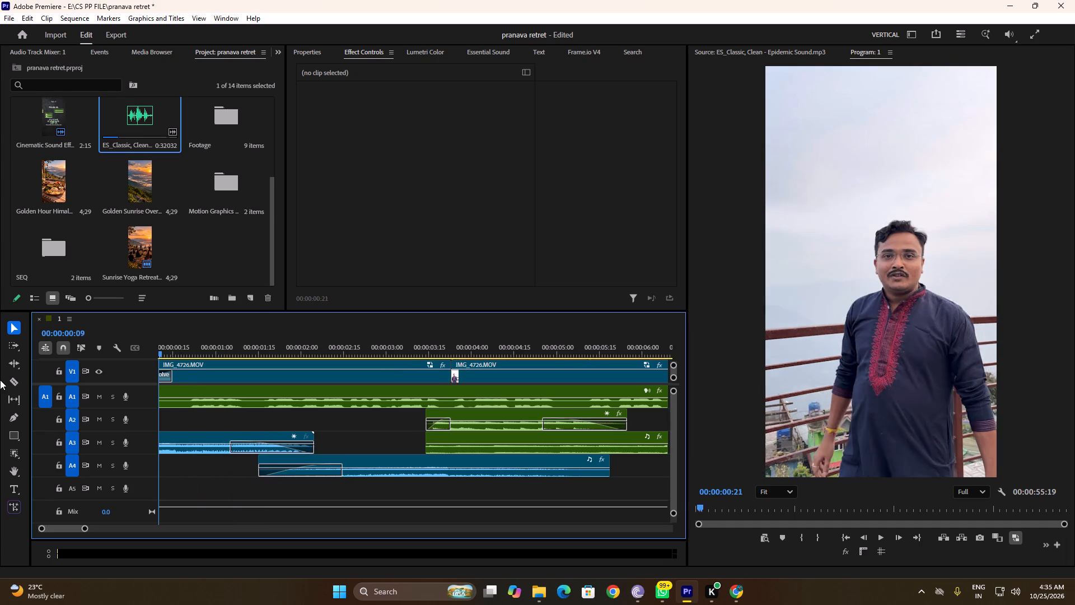
Set the volume level of the opening Cinematic Sound Effect clip on track A3 to -6 dB.
left_click_drag(0, 380, 5, 380)
left_click(203, 449)
left_click(425, 125)
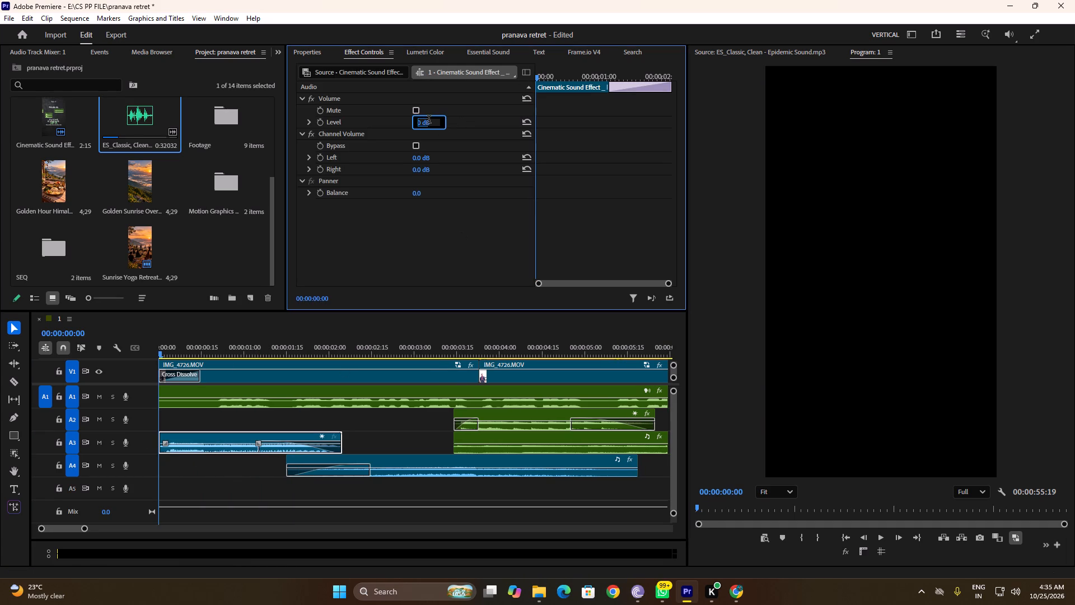
type("-6")
left_click(471, 216)
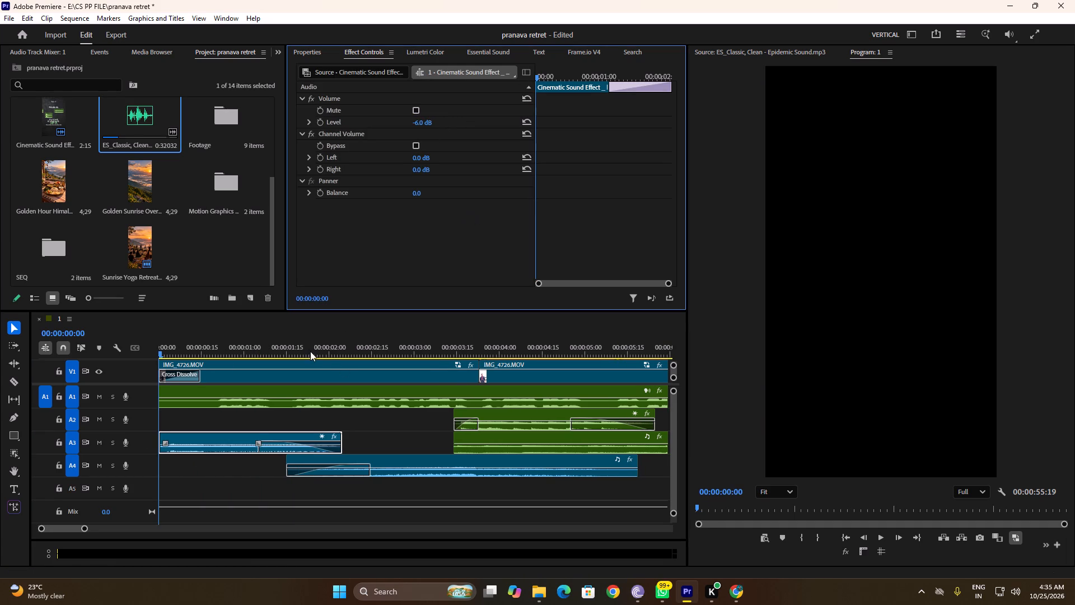
Play the edit from the start, and its closing section from about 00:00:45, to check the sound mix.
key("space")
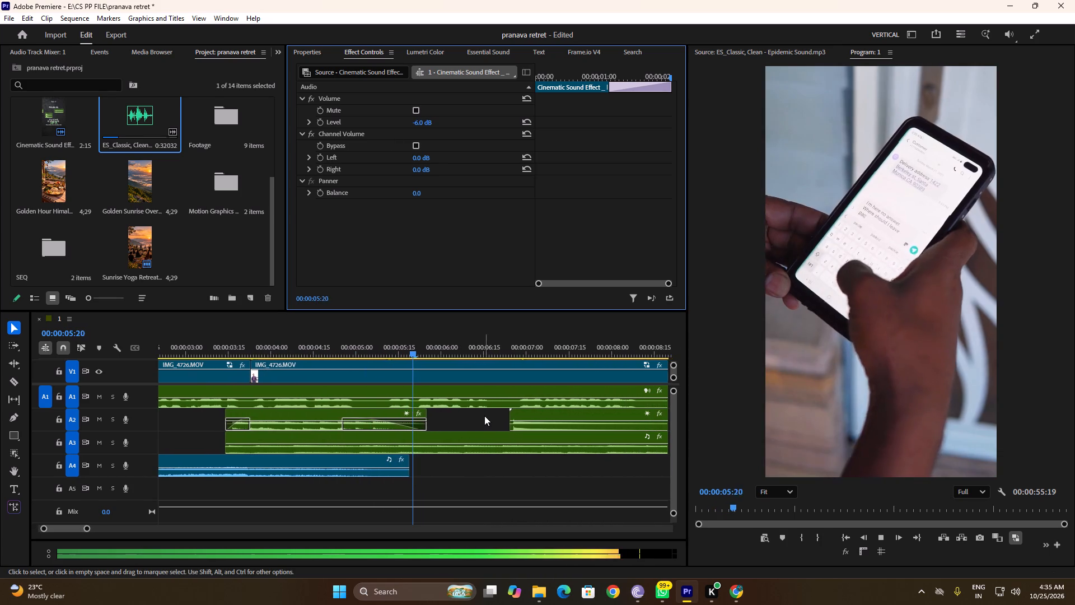
scroll(438, 421, "down", 5, "alt")
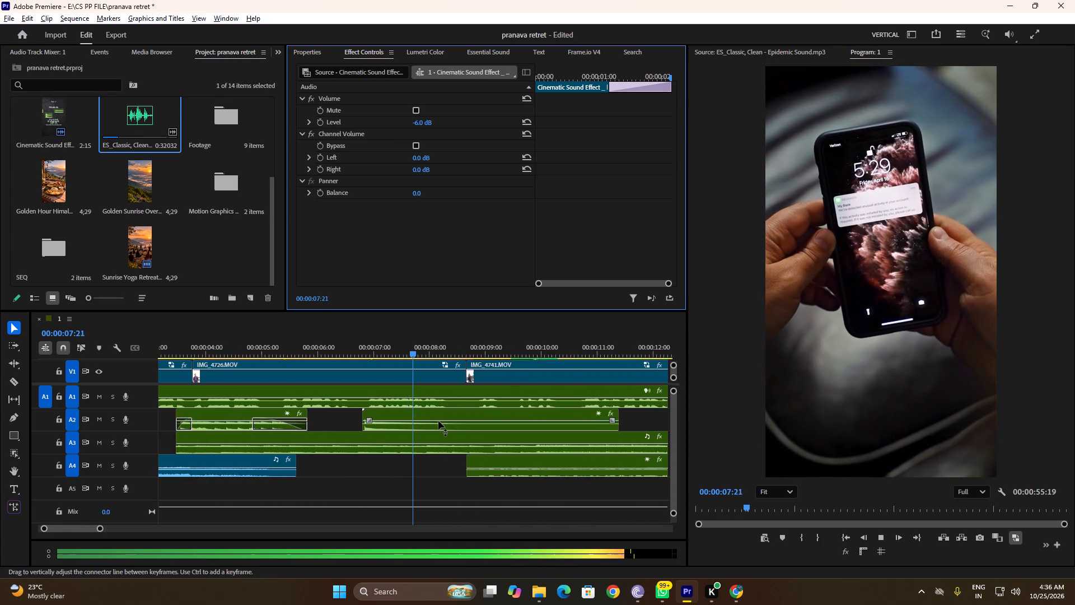
scroll(438, 421, "down", 7, "alt")
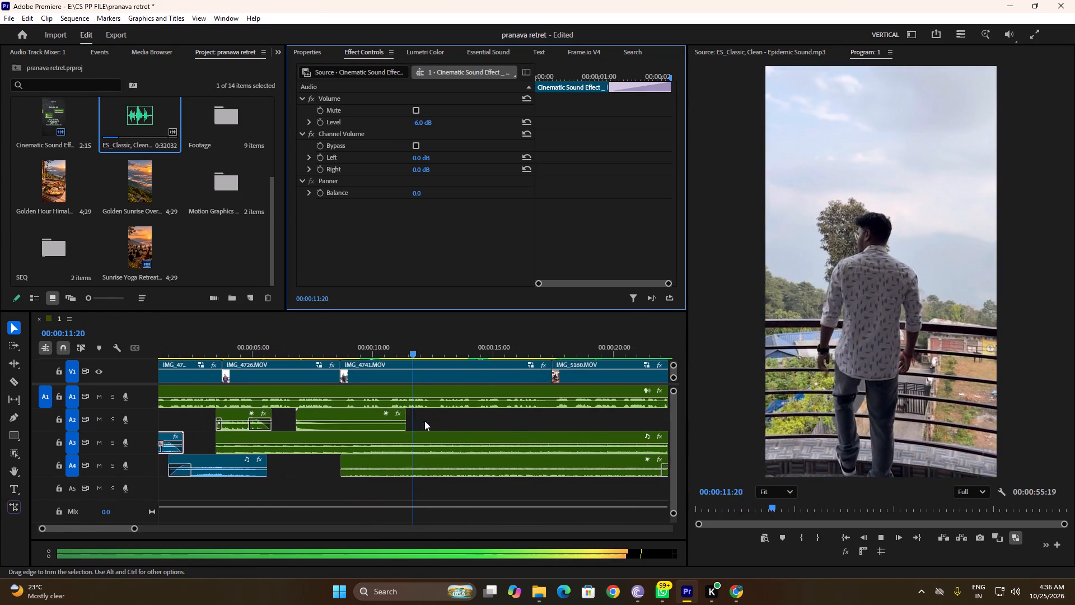
scroll(404, 421, "down", 10, "alt")
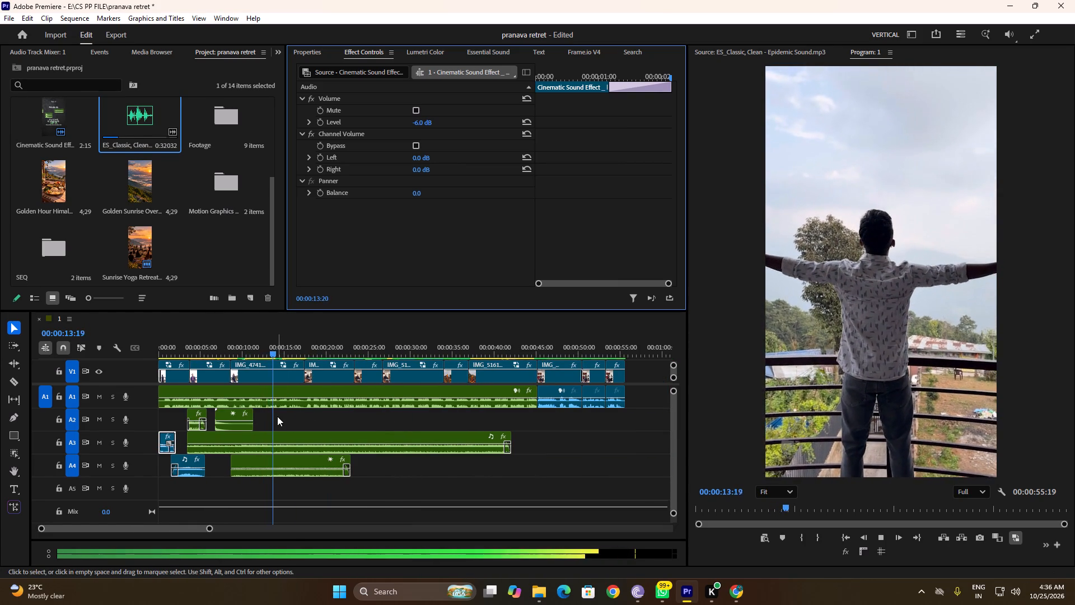
left_click_drag(284, 347, 540, 361)
key("space")
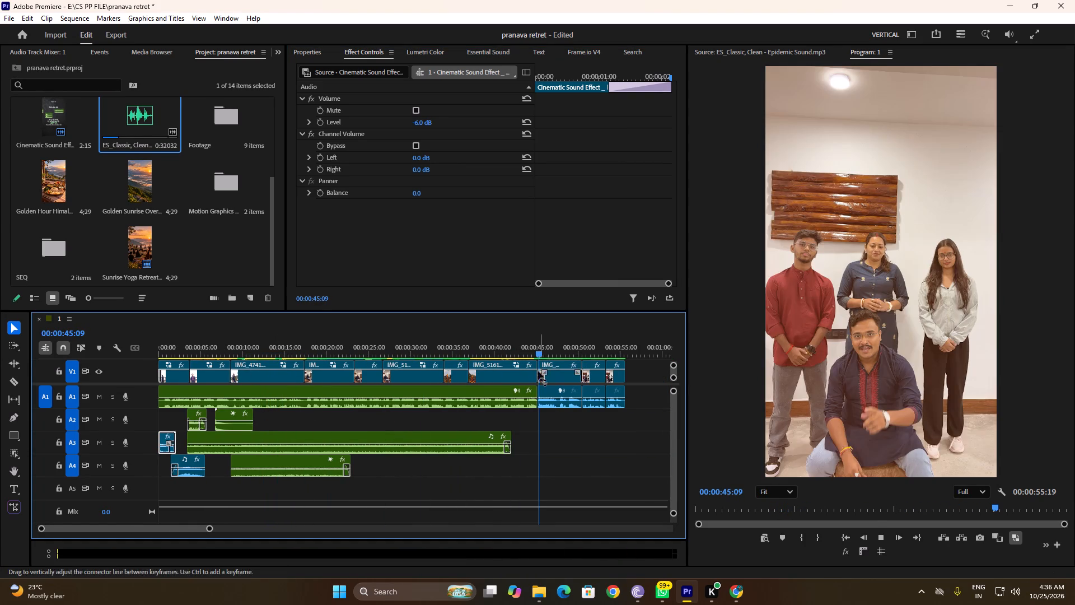
scroll(514, 396, "up", 16, "alt")
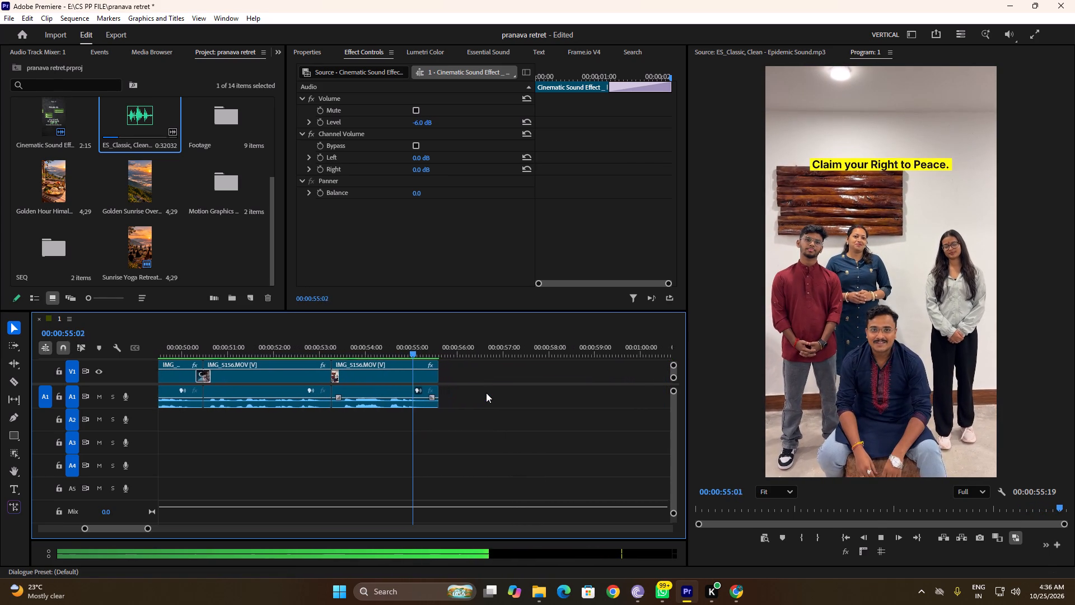
key("space")
Save the project and return the playhead to the start of the sequence.
key("ctrl+s")
key("ctrl+s")
key("ctrl+s")
scroll(390, 418, "down", 4, "alt")
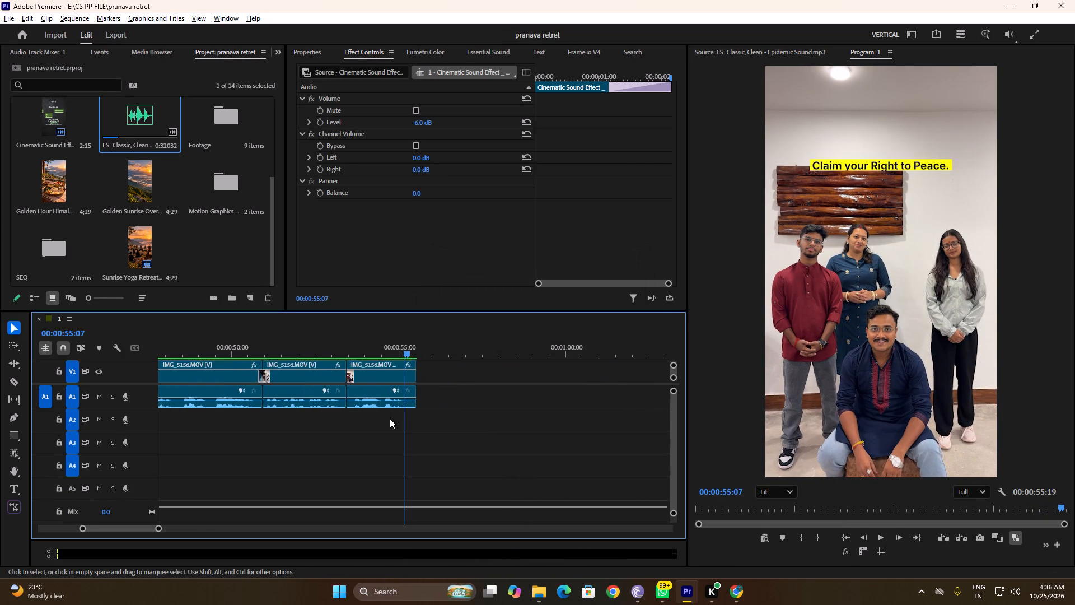
scroll(390, 418, "down", 20, "alt")
scroll(390, 418, "down", 5, "alt")
left_click_drag(274, 350, 0, 399)
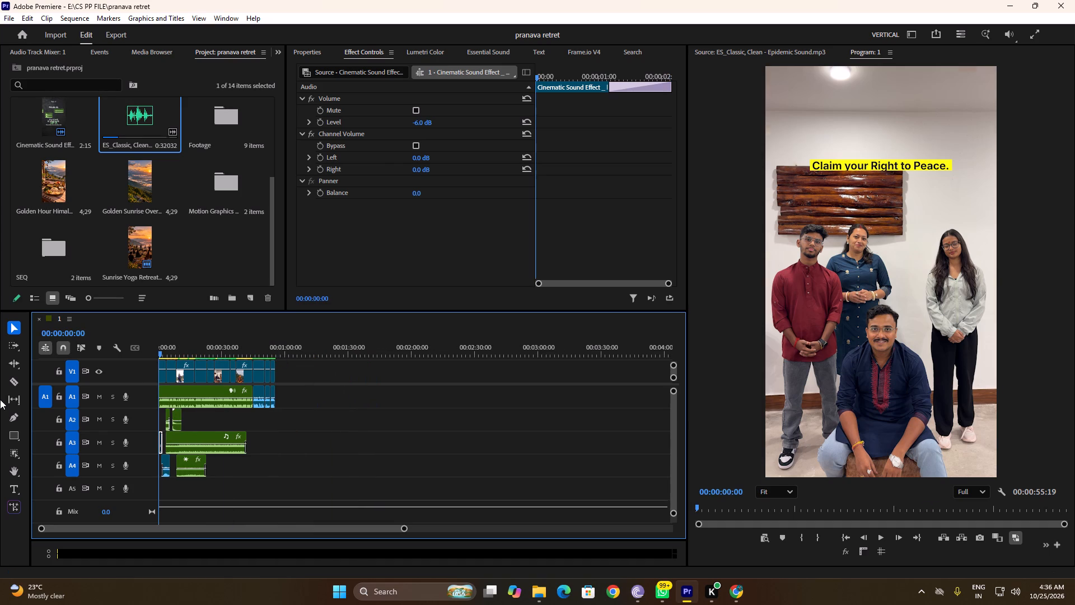
left_click_drag(0, 399, 0, 402)
key("ctrl+s")
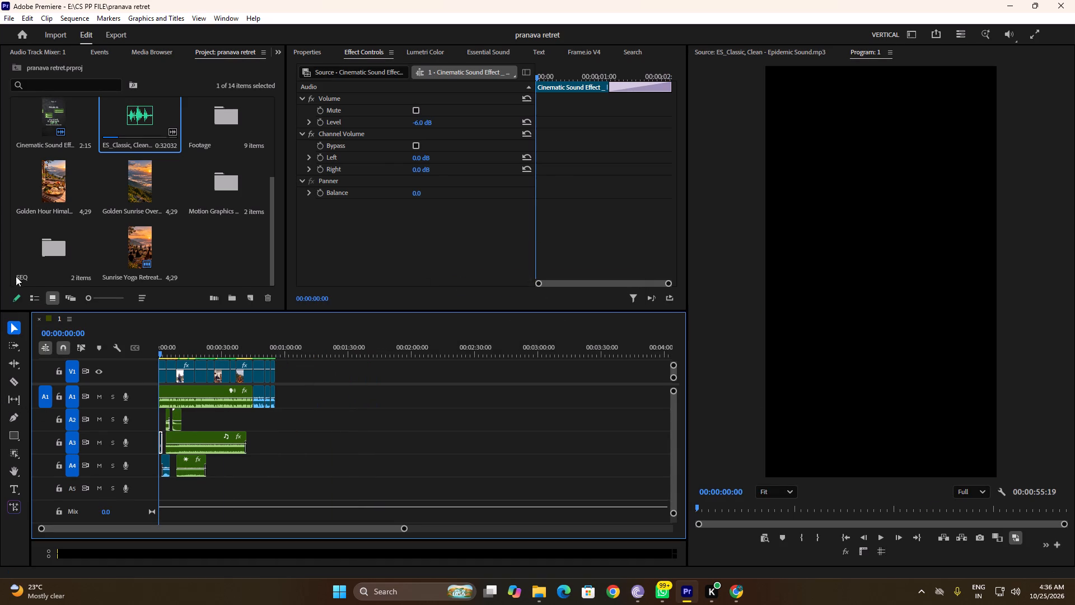
Extend the music clip on track A3 to the end of the last video clip at 00:00:55:19 and play the closing section.
left_click_drag(253, 445, 277, 443)
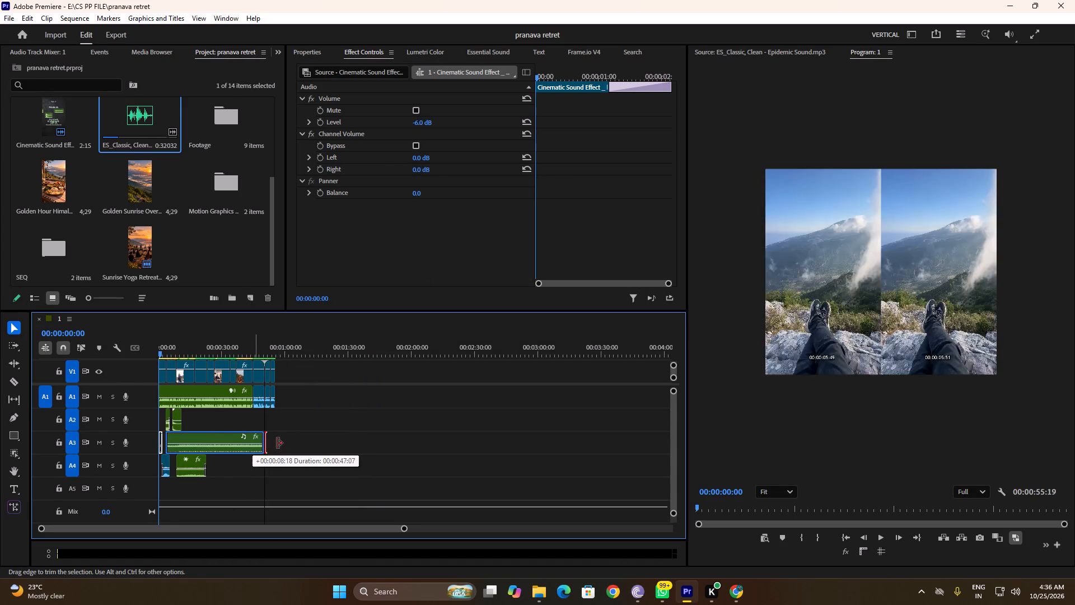
left_click_drag(277, 443, 283, 443)
left_click(241, 339)
key("space")
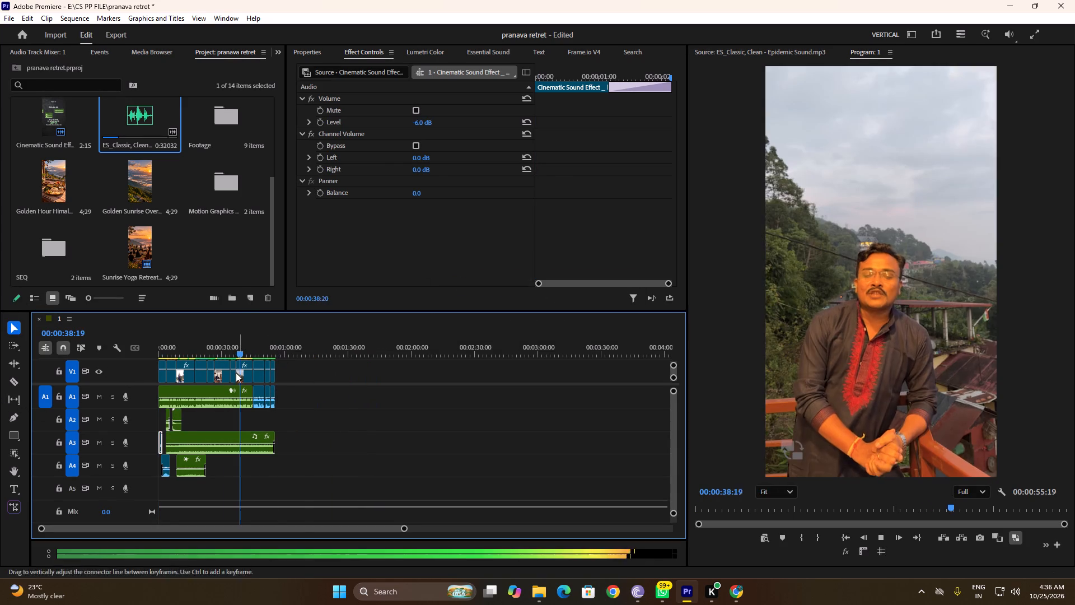
scroll(220, 389, "up", 20, "alt")
left_click_drag(417, 347, 484, 350)
key("space")
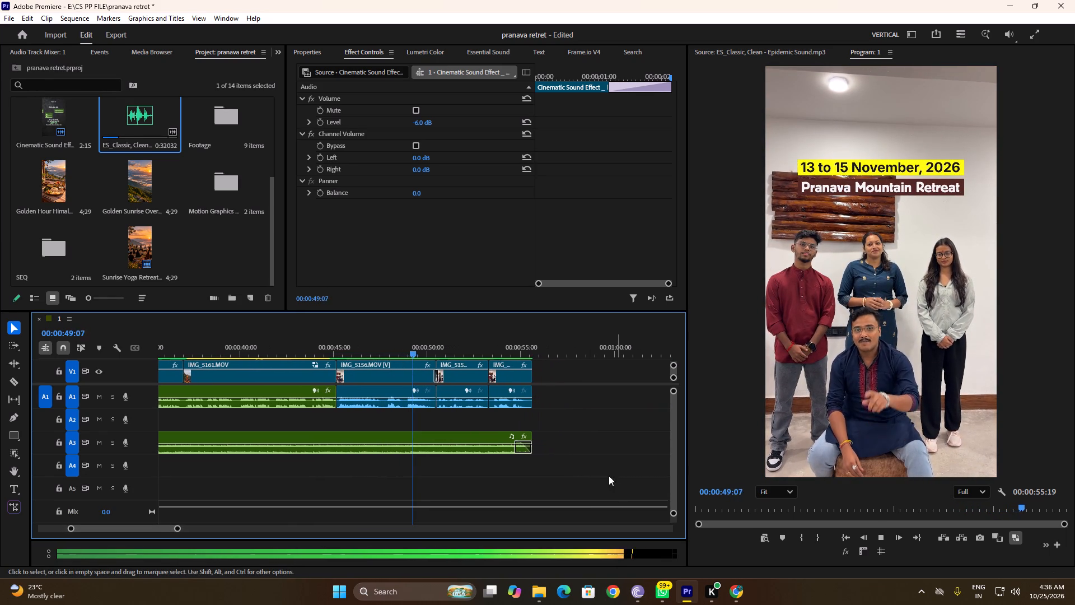
key("space")
Extend the A3 music about 20 frames past the last video clip, to 00:00:56:09, and play the ending.
left_click_drag(512, 438, 524, 438)
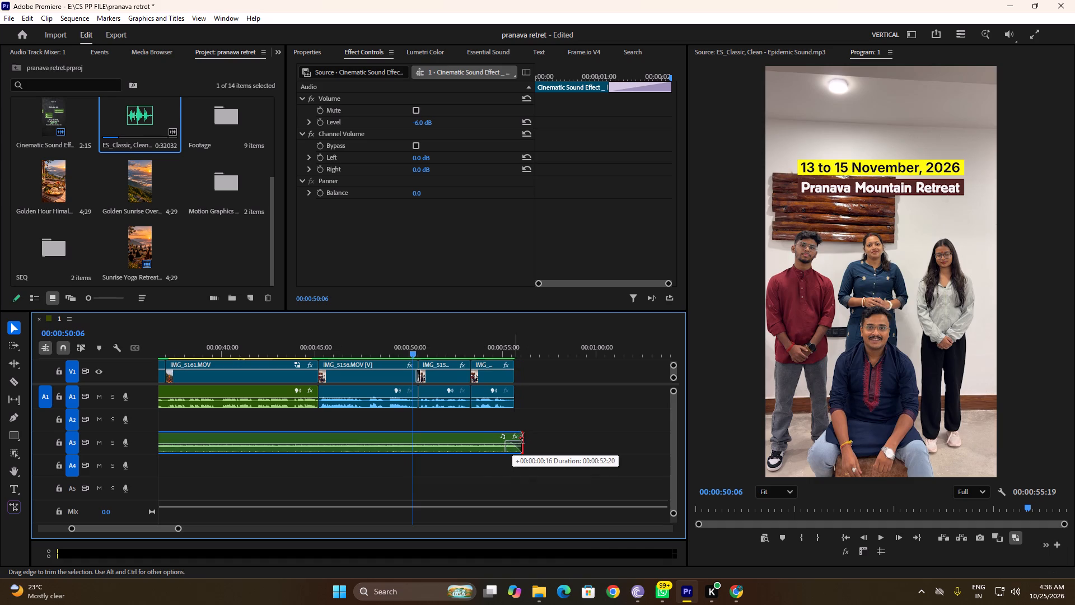
left_click_drag(524, 438, 525, 438)
key("space")
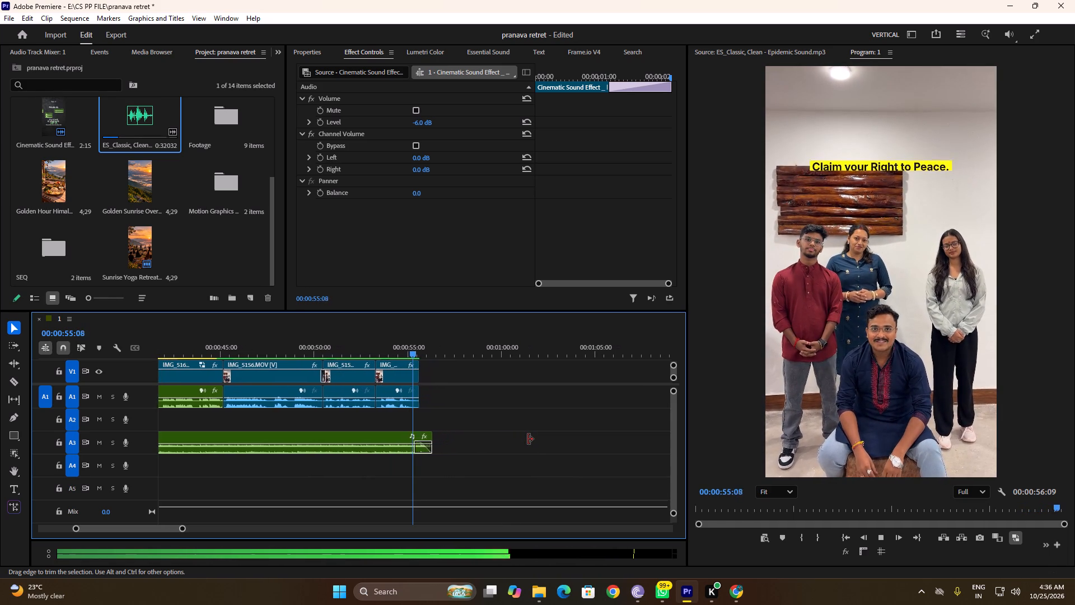
key("space")
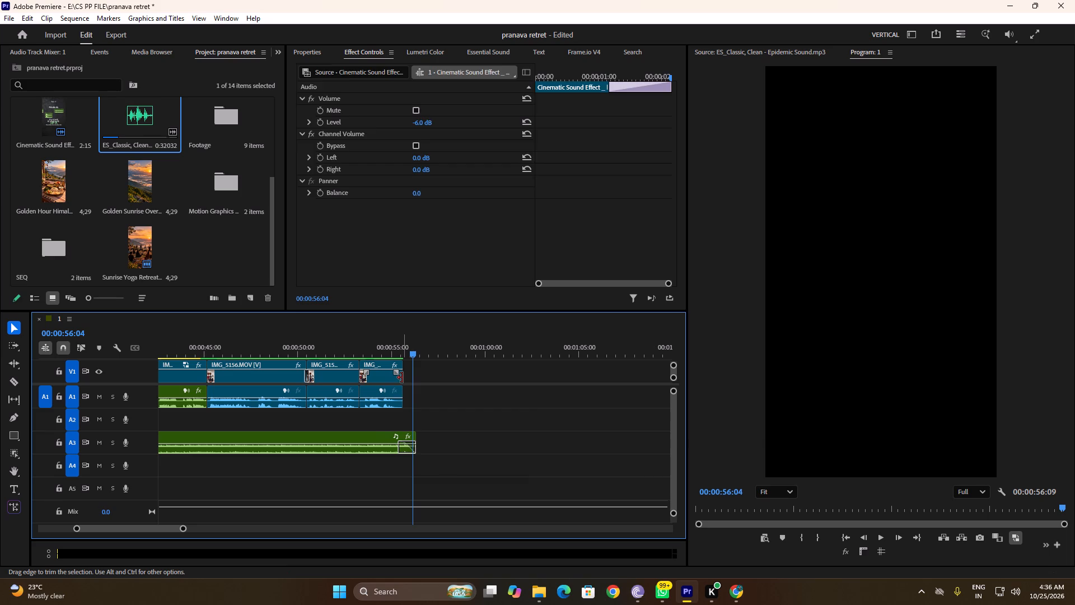
Add a Cross Dissolve at the end of the last V1 clip, shorten it to about 16 frames and replay the fade-out.
right_click(402, 378)
left_click(446, 453)
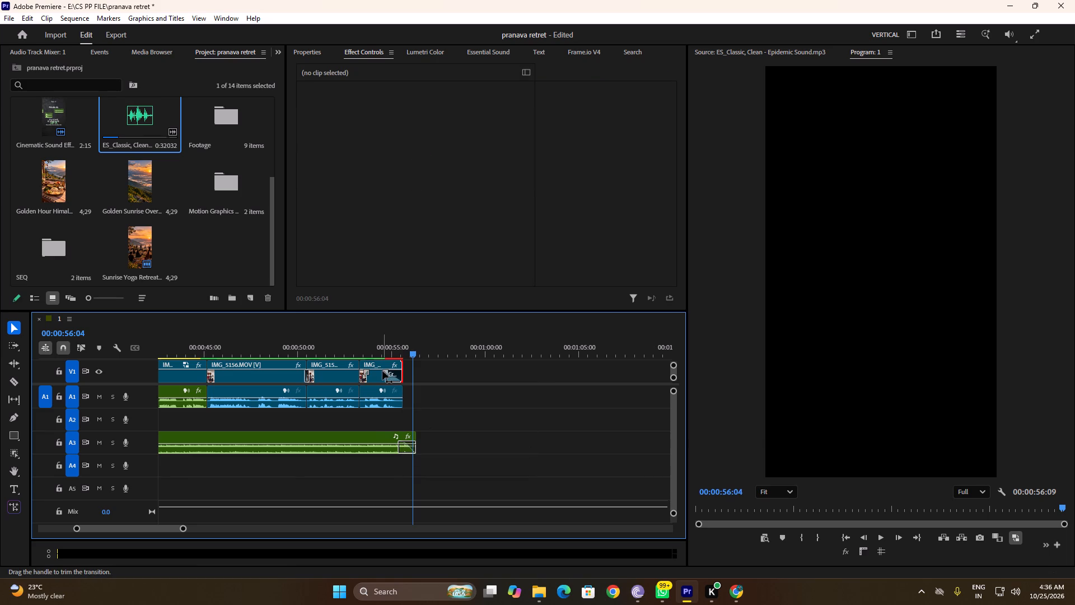
left_click_drag(383, 371, 392, 371)
left_click_drag(419, 341, 372, 345)
key("space")
scroll(427, 375, "up", 3, "alt")
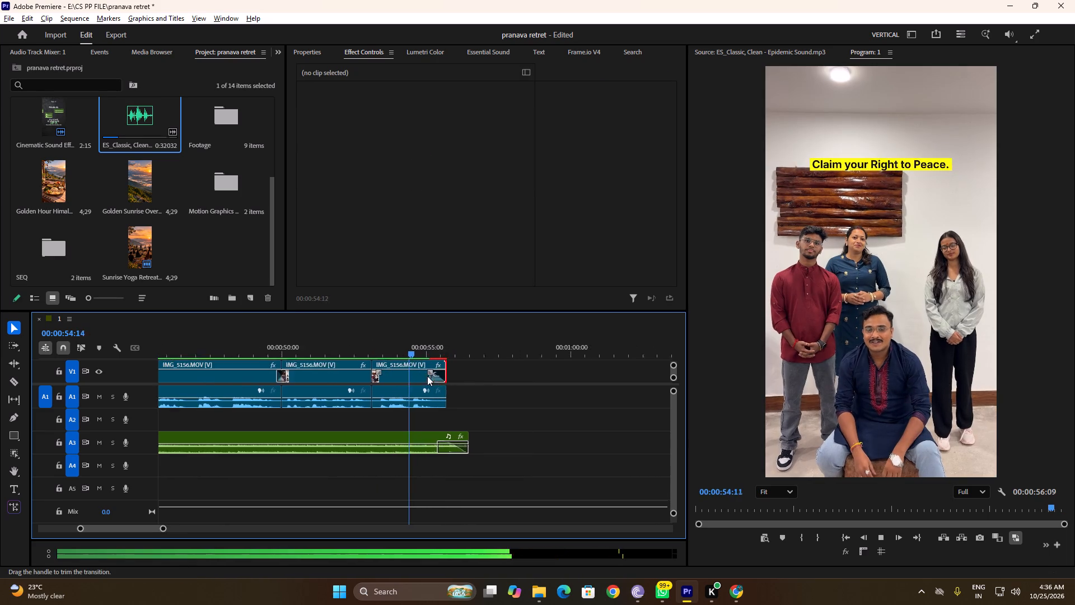
scroll(427, 376, "up", 11, "alt")
key("space")
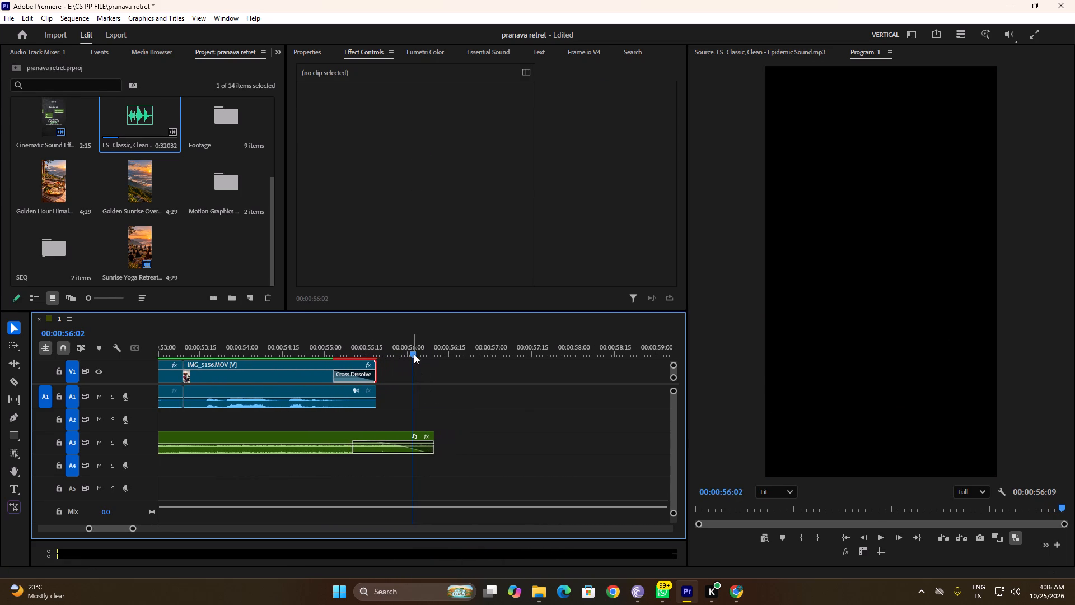
Render the sequence's video previews and save the project.
left_click_drag(414, 354, 360, 354)
key("Return")
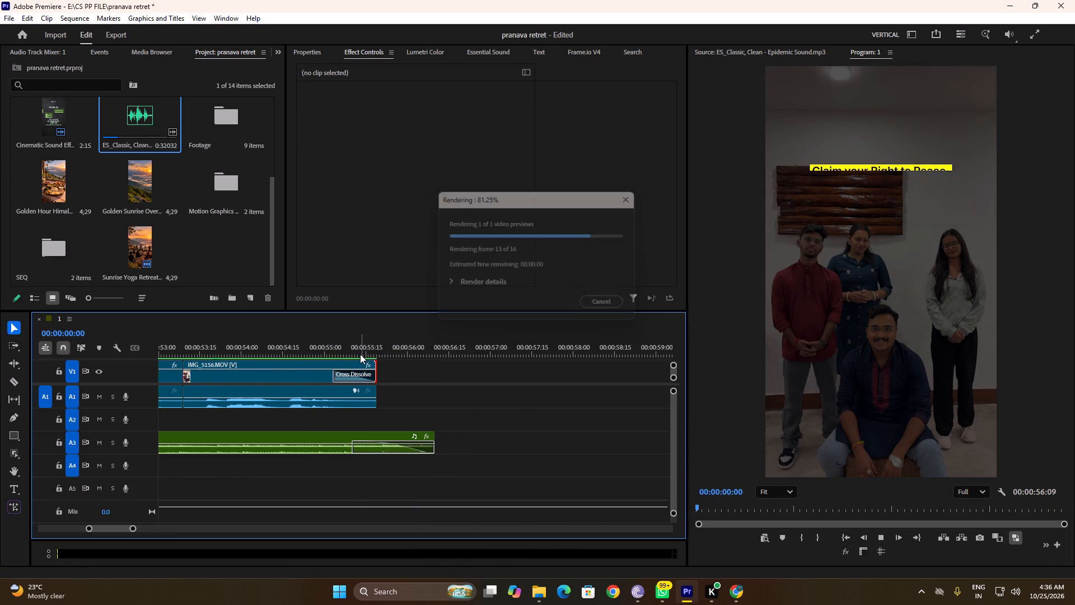
key("space")
key("ctrl+s")
key("ctrl+s")
key("ctrl+s")
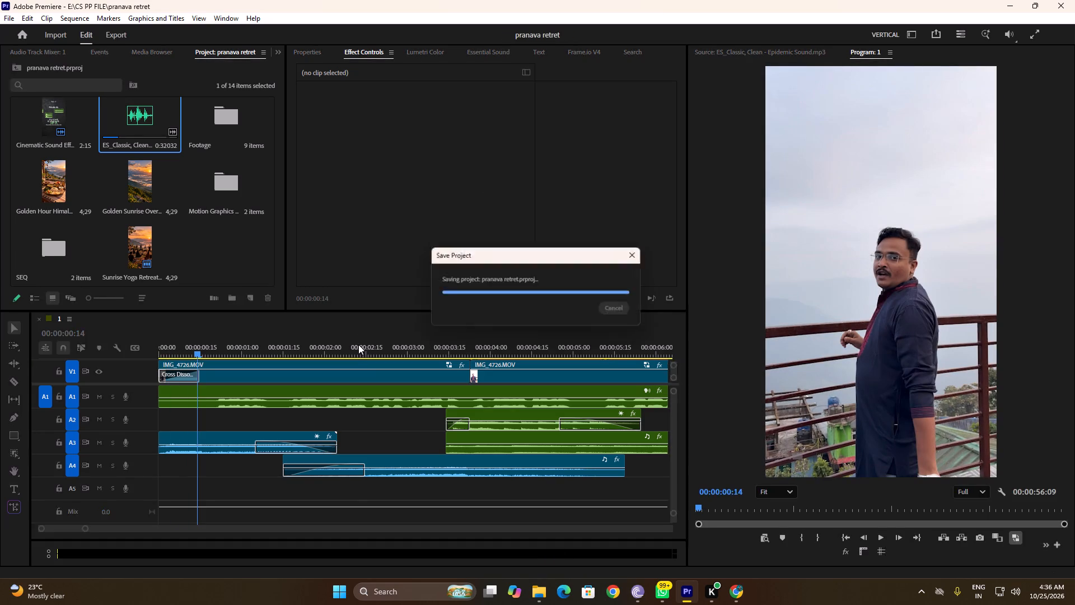
key("ctrl+s")
key("ctrl+s")
key("ctrl+s")
Export the entire sequence as 1_4.mp4 in H.264 with the Match Source - Adaptive High Bitrate preset.
scroll(335, 418, "down", 20, "alt")
scroll(335, 418, "down", 2, "alt")
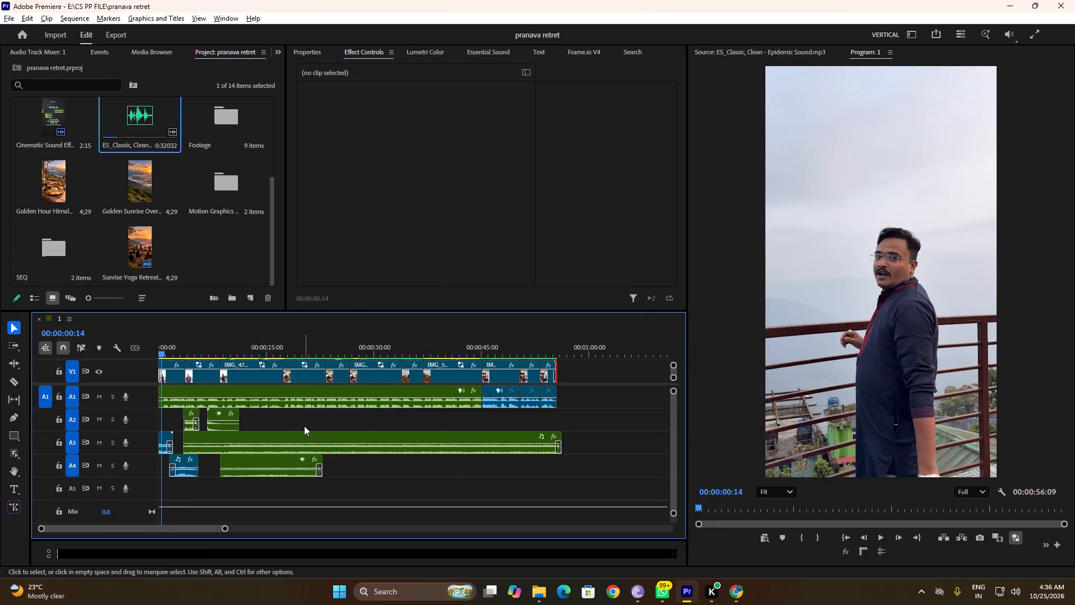
scroll(304, 426, "down", 3, "alt")
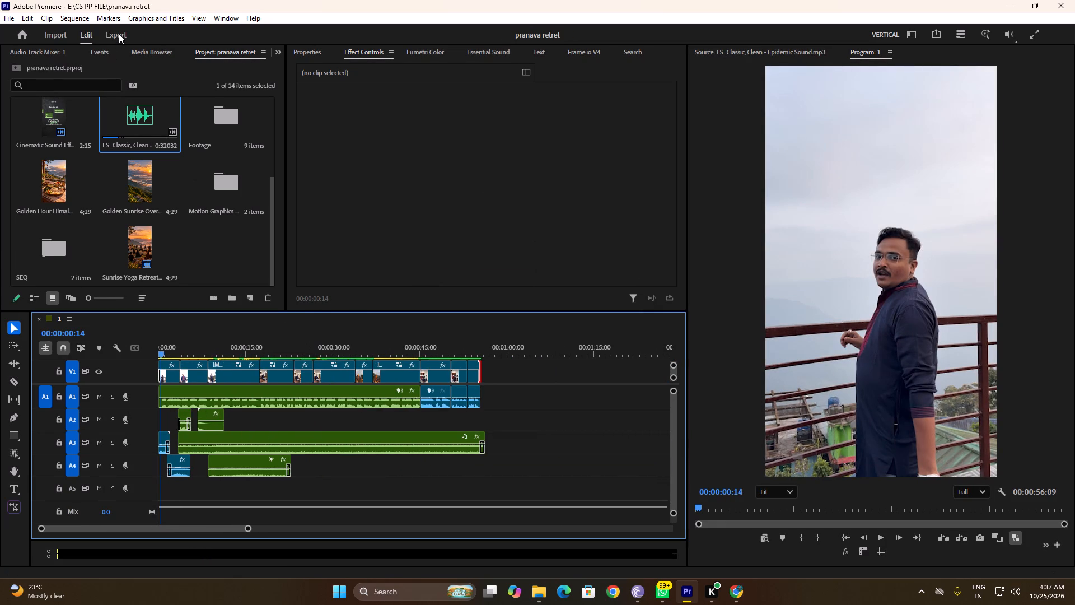
left_click(119, 34)
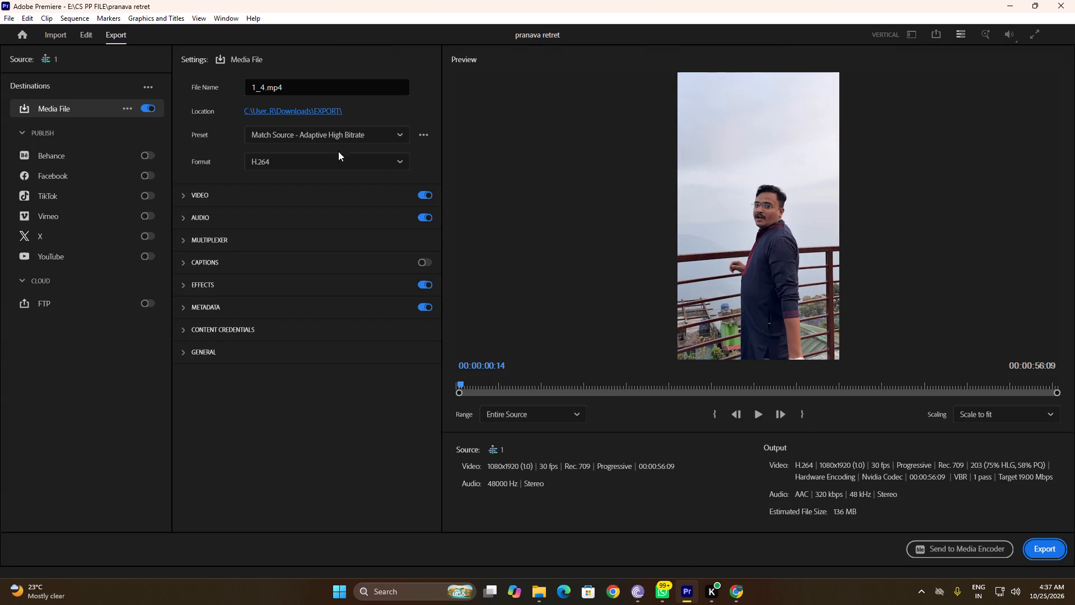
left_click(1053, 553)
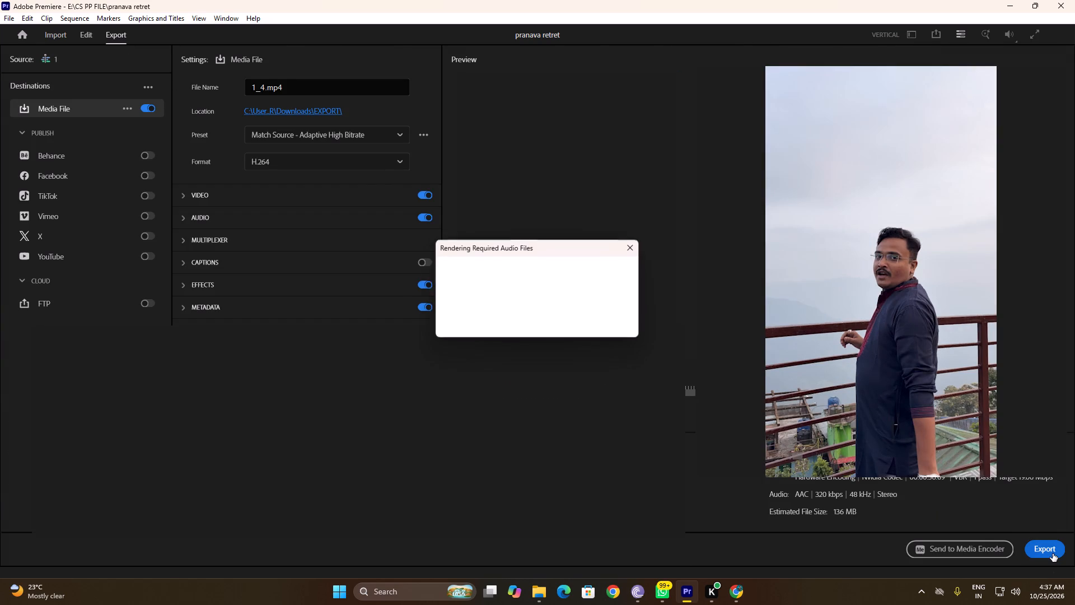